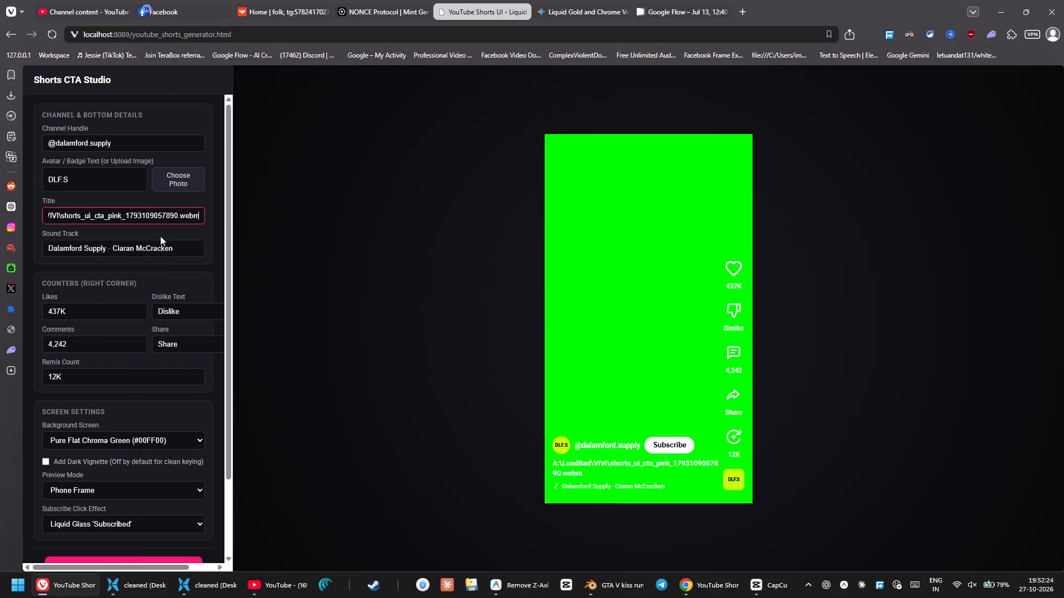
key(BackSpace)
key(BackSpace)
key(BackSpace)
key(BackSpace)
key(BackSpace)
key(BackSpace)
key(BackSpace)
key(BackSpace)
key(BackSpace)
key(BackSpace)
key(BackSpace)
key(BackSpace)
key(BackSpace)
key(BackSpace)
key(BackSpace)
key(BackSpace)
key(BackSpace)
key(BackSpace)
key(BackSpace)
key(BackSpace)
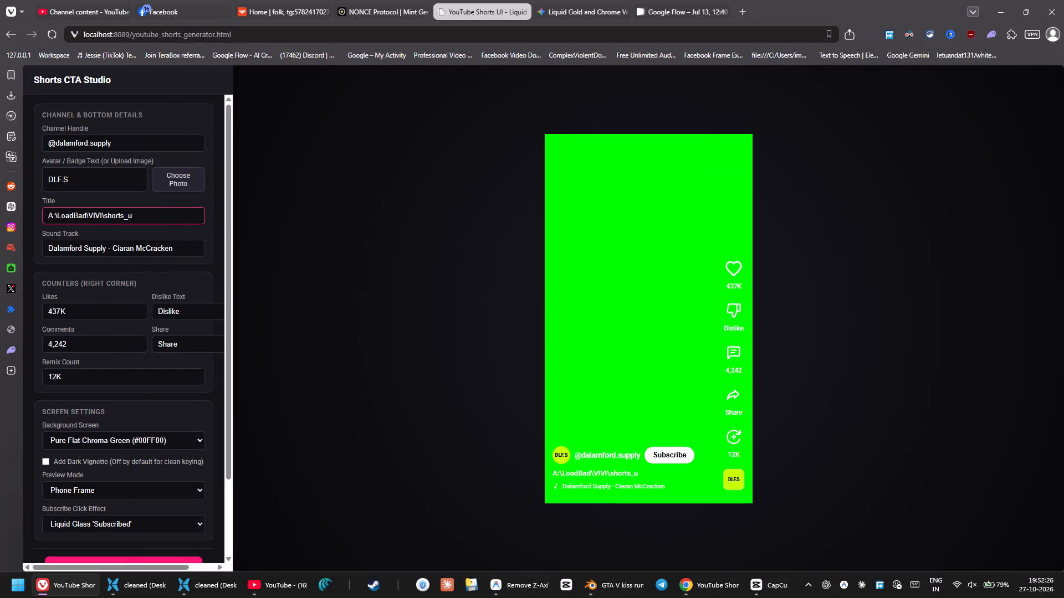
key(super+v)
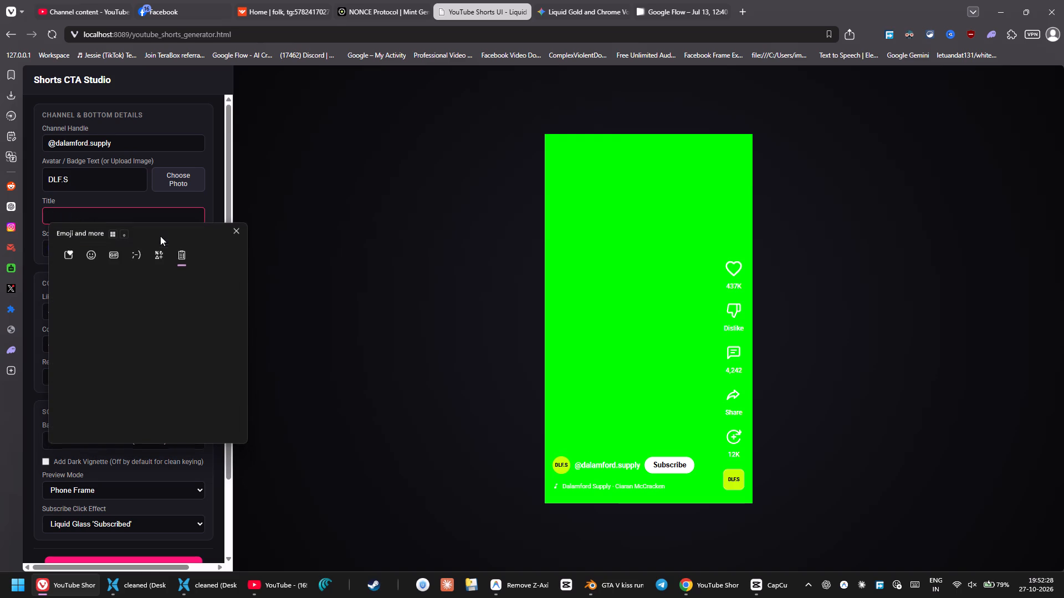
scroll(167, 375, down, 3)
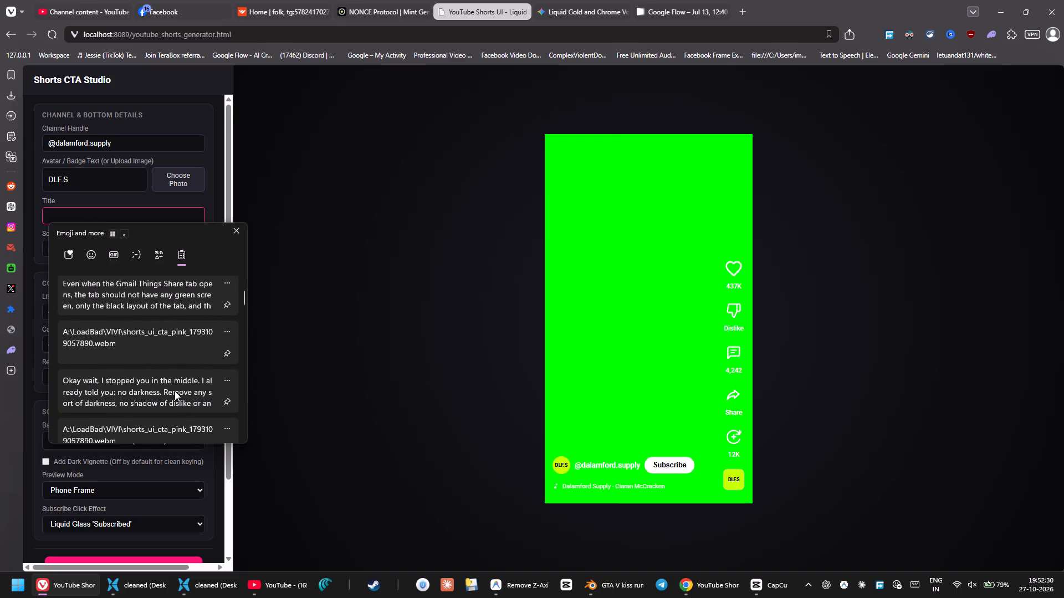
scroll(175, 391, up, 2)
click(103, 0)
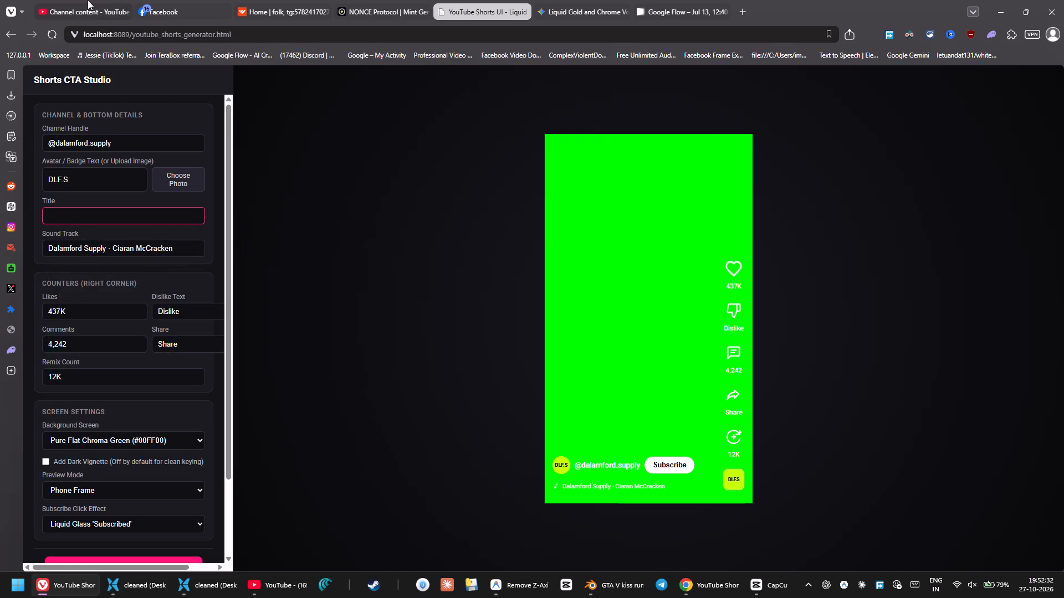
Extract "Dont Pick the Wrong Portal in GTA V Kiss or Save" from the channel's Shorts list and enter it as the title.
click(84, 0)
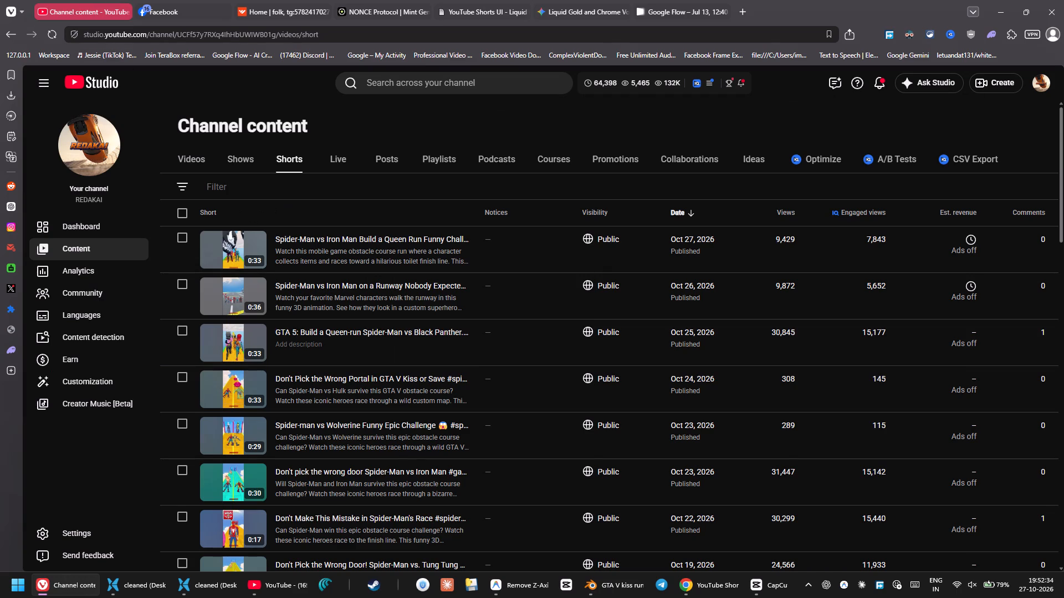
key(shift+super+e)
drag(269, 368, 357, 389)
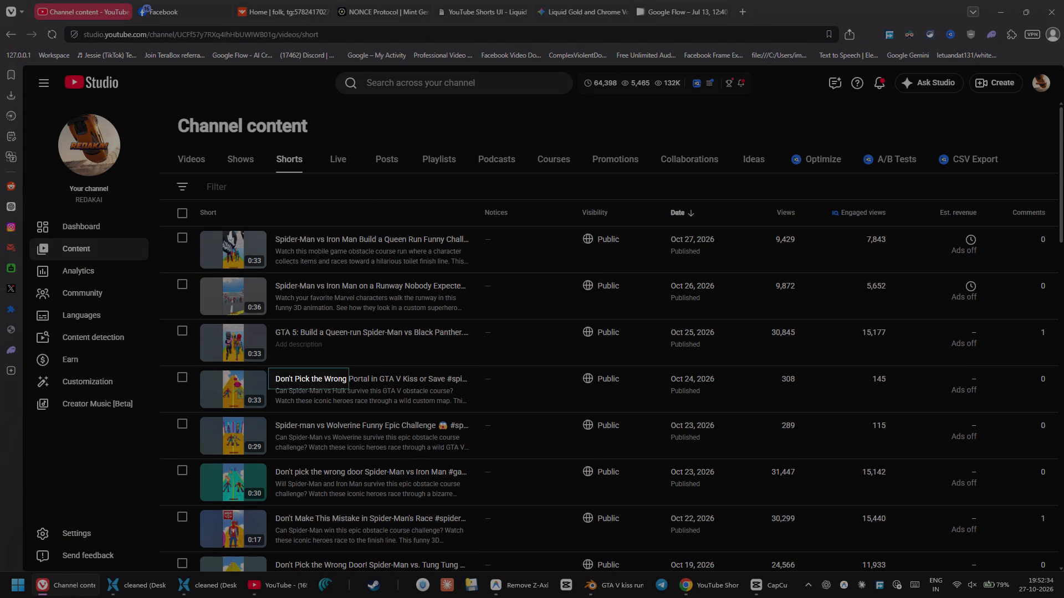
drag(357, 389, 470, 386)
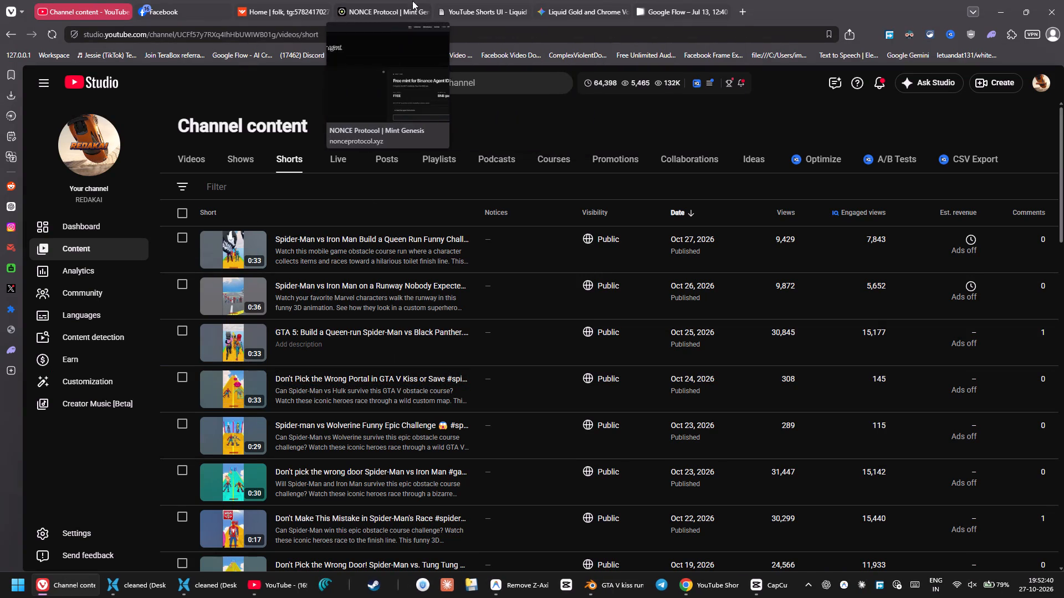
click(479, 1)
key(ctrl+v)
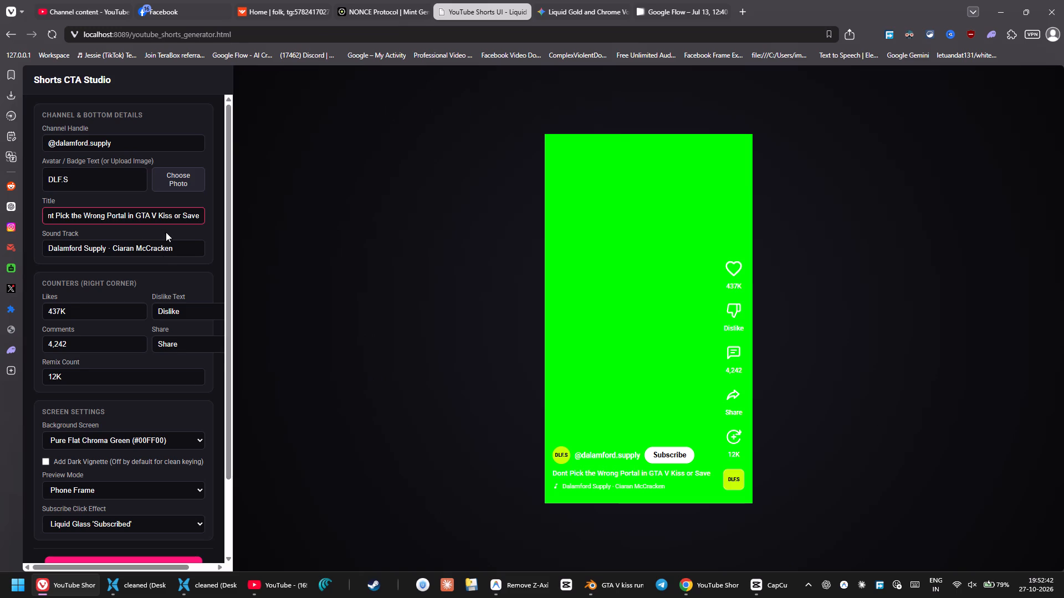
drag(122, 145, 57, 143)
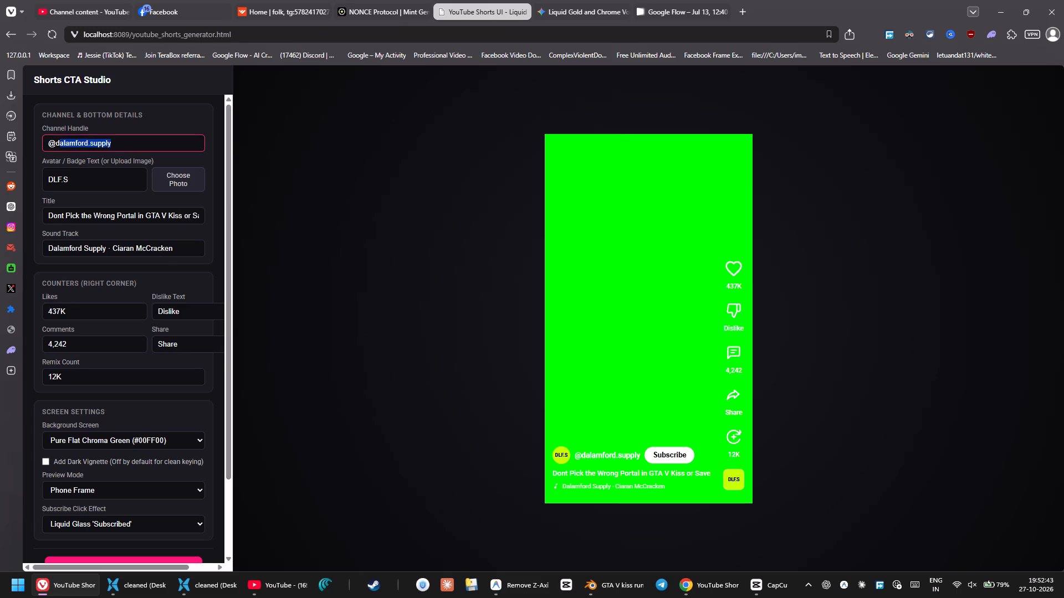
drag(57, 143, 57, 143)
text(RE)
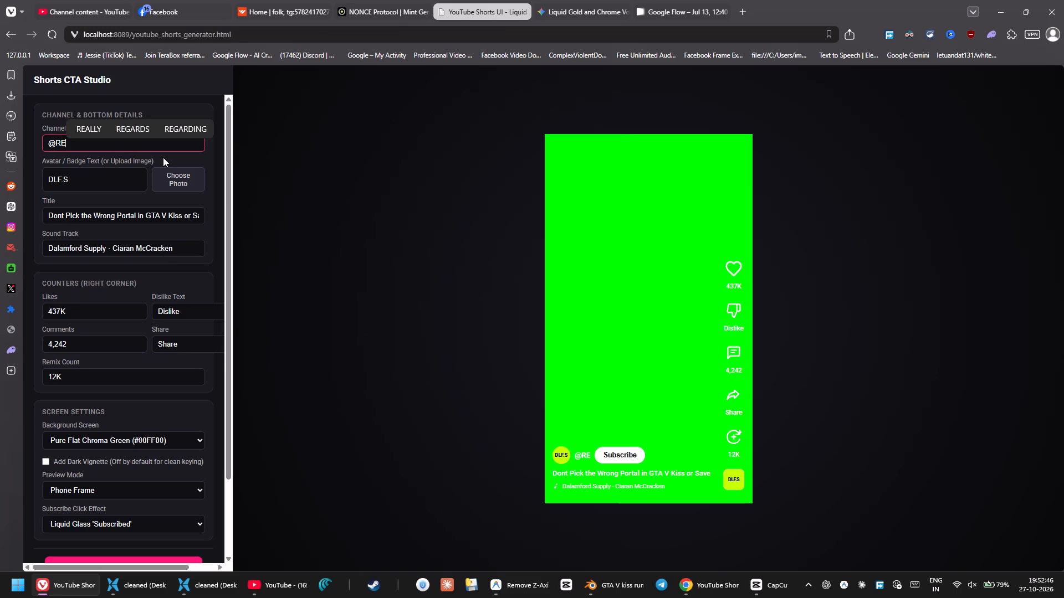
text(DAKAI)
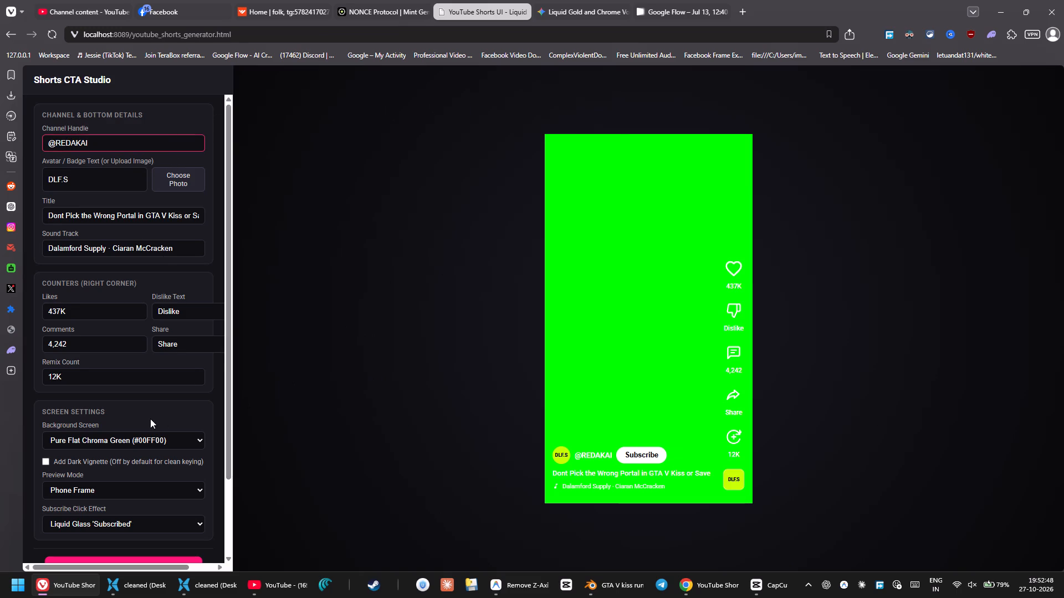
Set the likes counter to 127 and the comments counter to 696.
drag(73, 310, 25, 305)
text(127)
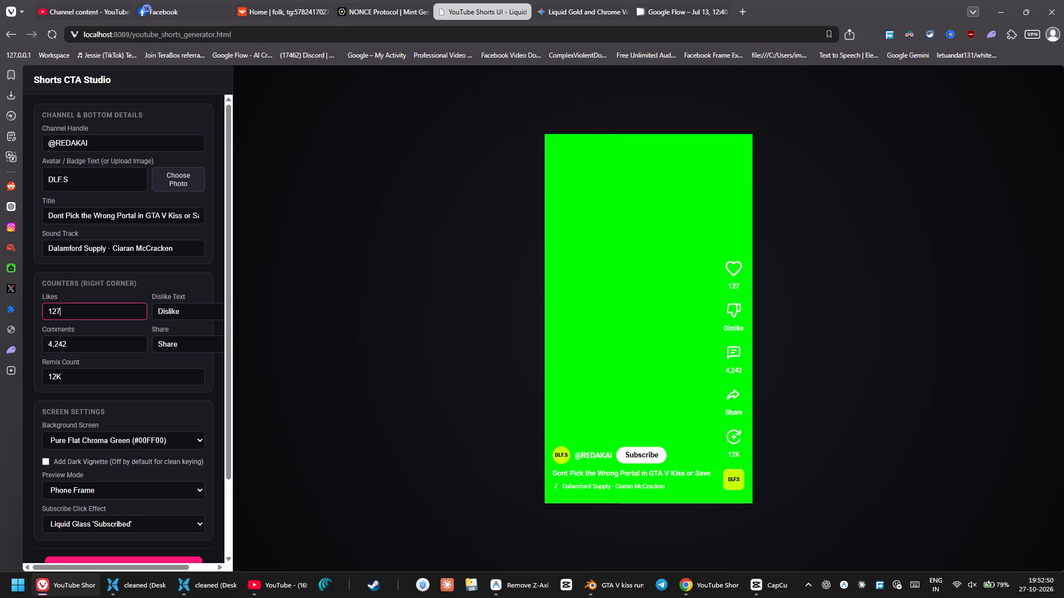
drag(80, 337, 22, 342)
text(696)
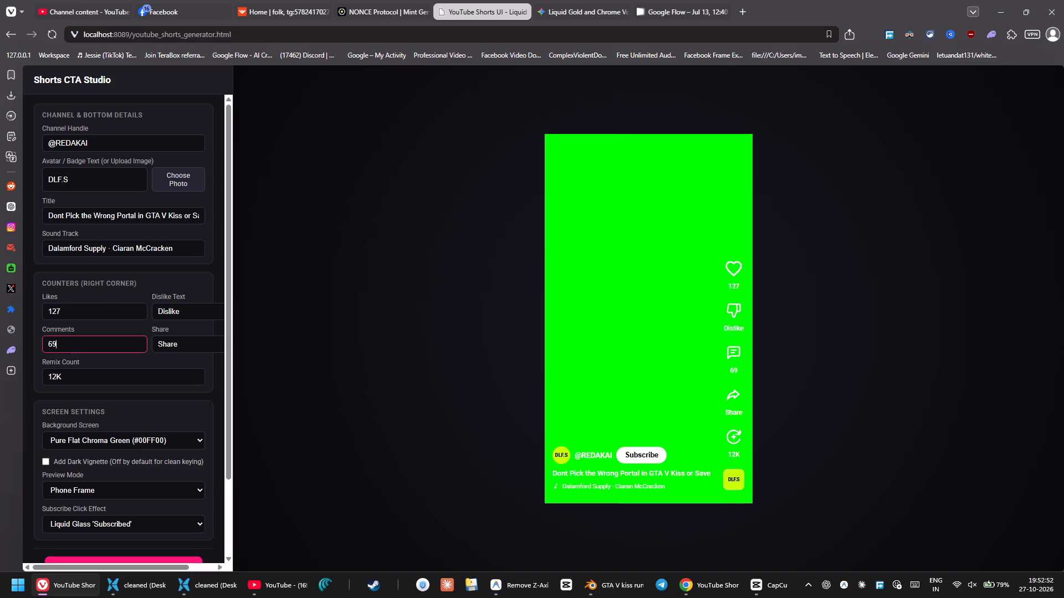
Preview the 1s-delay animation and download the green screen video as WebM.
scroll(144, 493, down, 2)
click(151, 482)
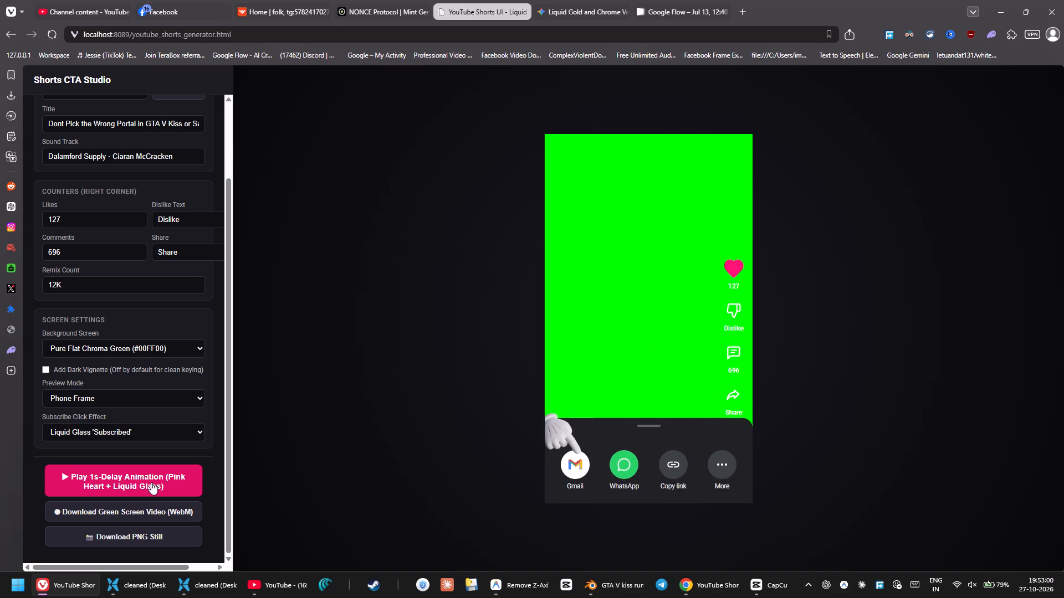
click(154, 510)
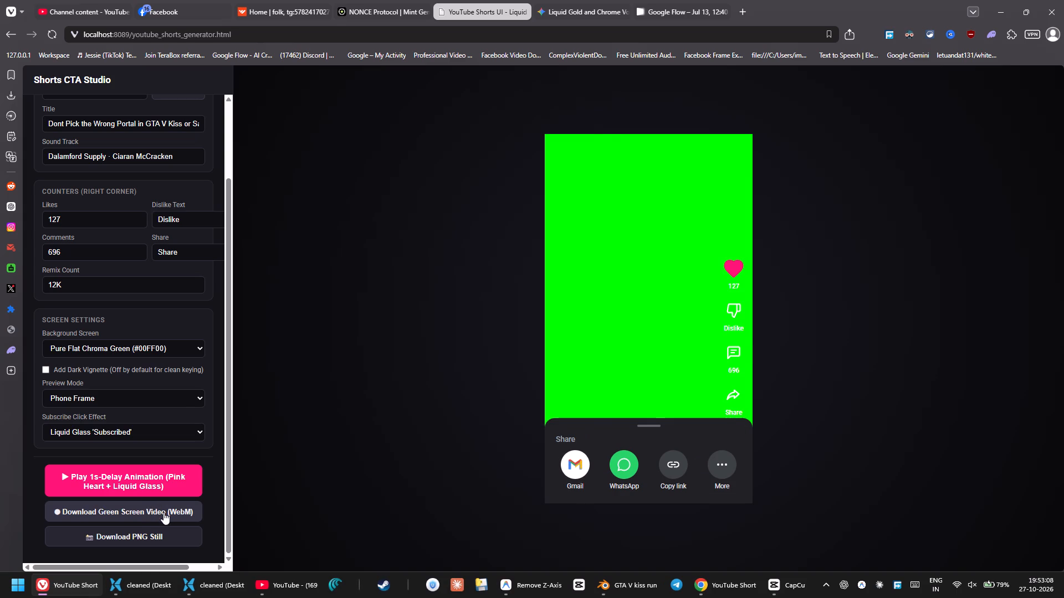
Bring the downloaded WebM into the CapCut timeline as an overlay above the main track, starting with the freeze clip.
drag(80, 415, 613, 542)
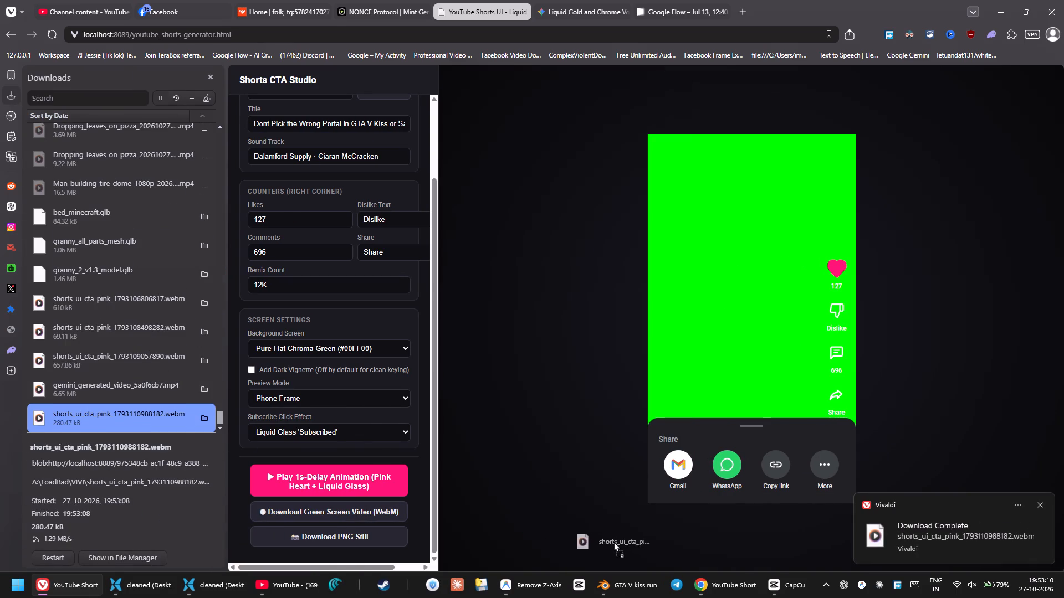
drag(613, 542, 580, 446)
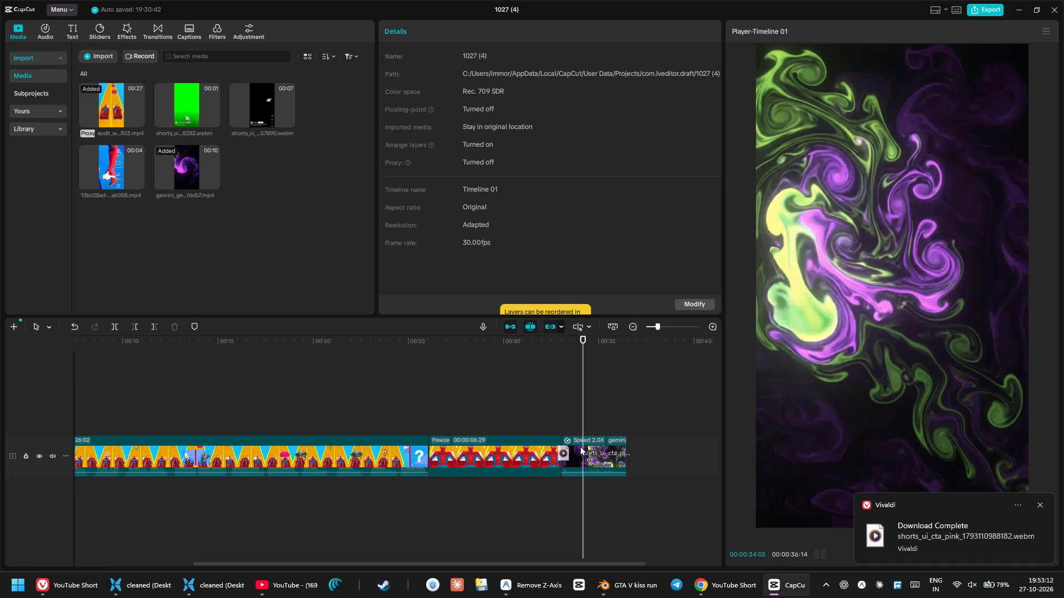
drag(580, 446, 479, 420)
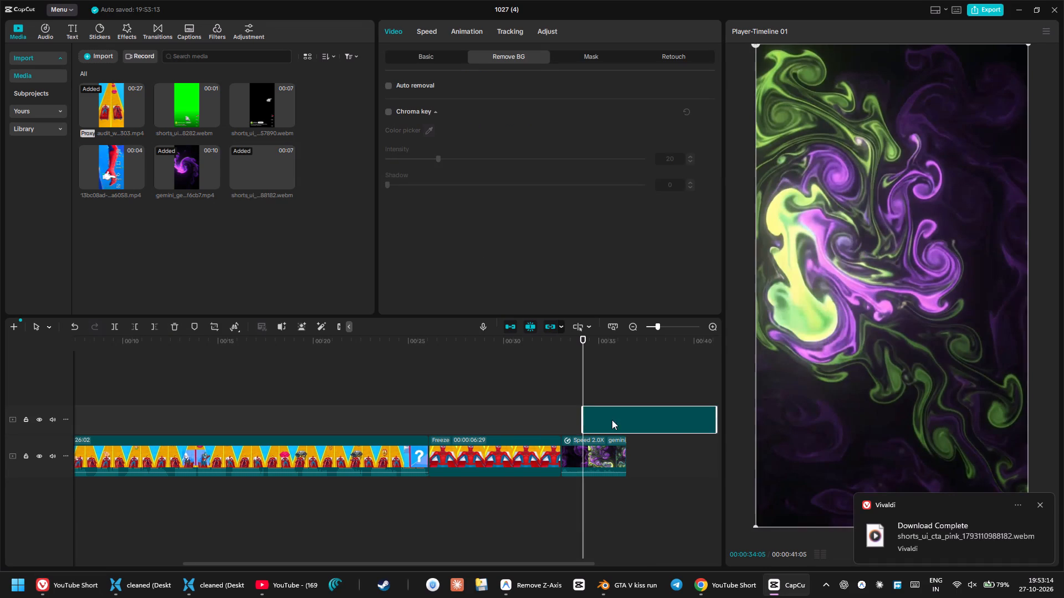
drag(612, 420, 462, 420)
drag(457, 419, 447, 419)
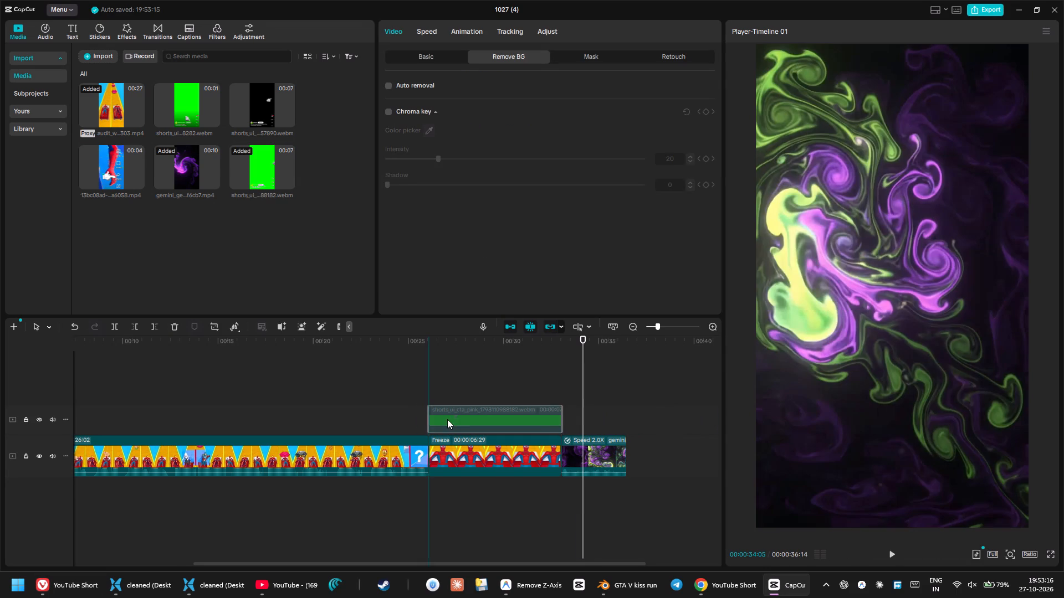
drag(447, 419, 451, 419)
Enable Chroma key on the overlay clip, pick its green background as key colour, and check the keyed result over the freeze clip.
double_click(428, 347)
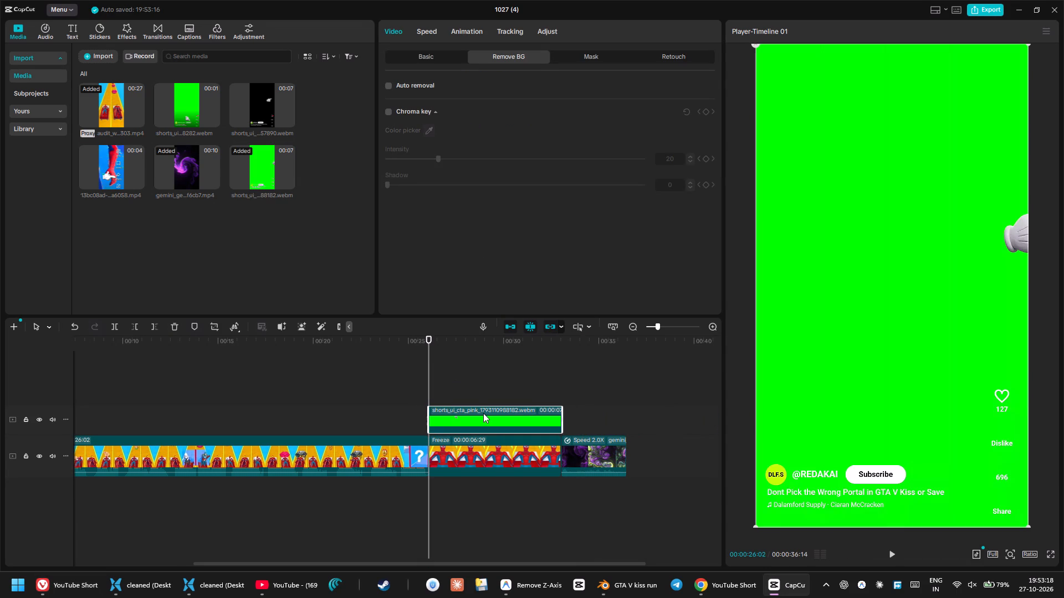
click(483, 413)
click(390, 110)
click(817, 220)
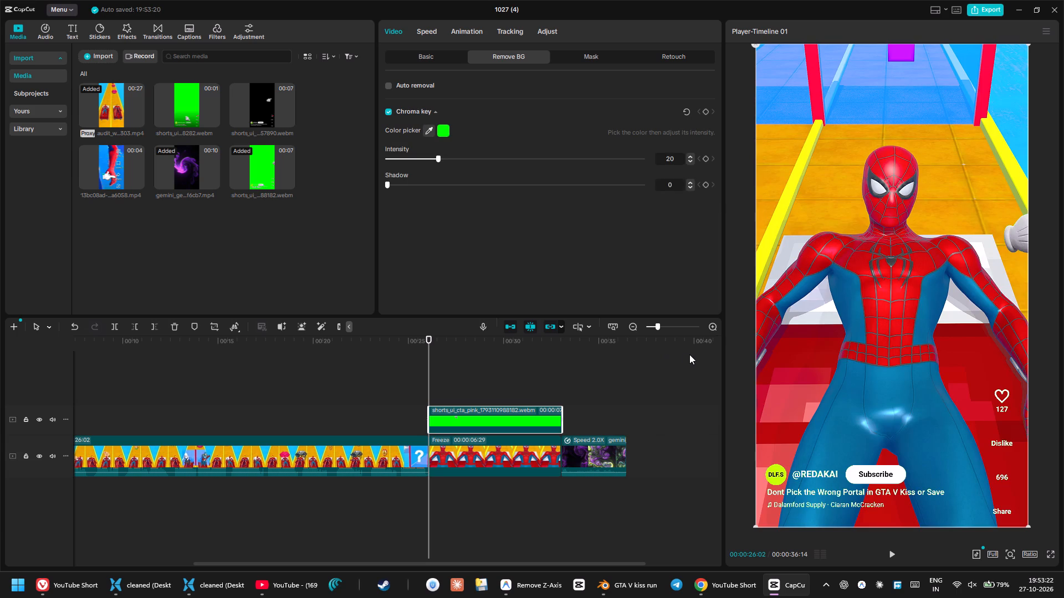
drag(431, 339, 510, 346)
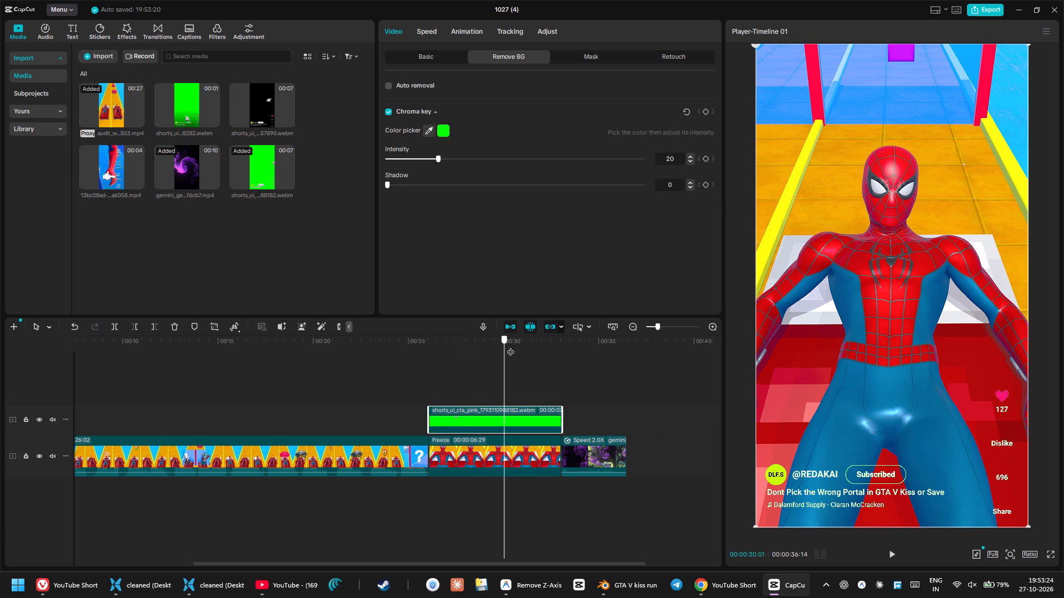
drag(510, 346, 421, 329)
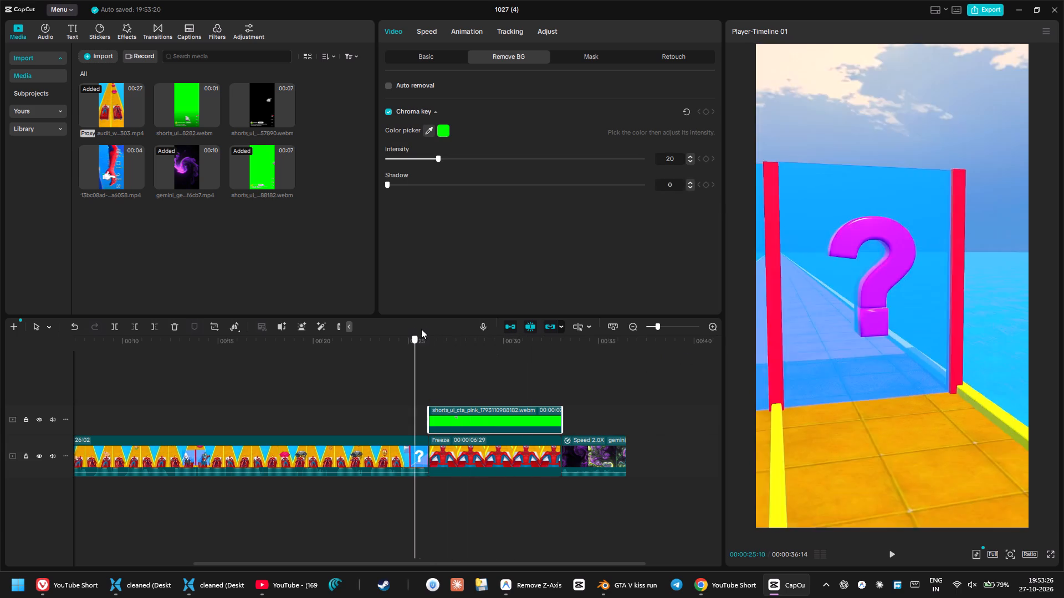
drag(421, 329, 427, 329)
key(ctrl+z)
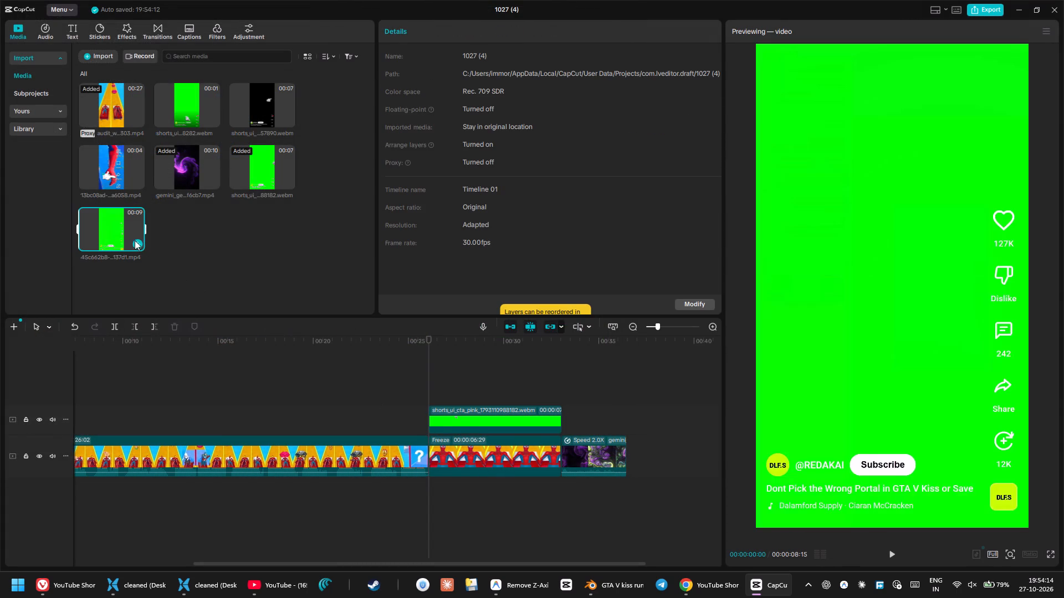
Replace the old shorts_ui_cta_pink webm overlay with the newly imported green clip on the track above the freeze clip.
click(135, 240)
drag(462, 446, 458, 399)
click(490, 422)
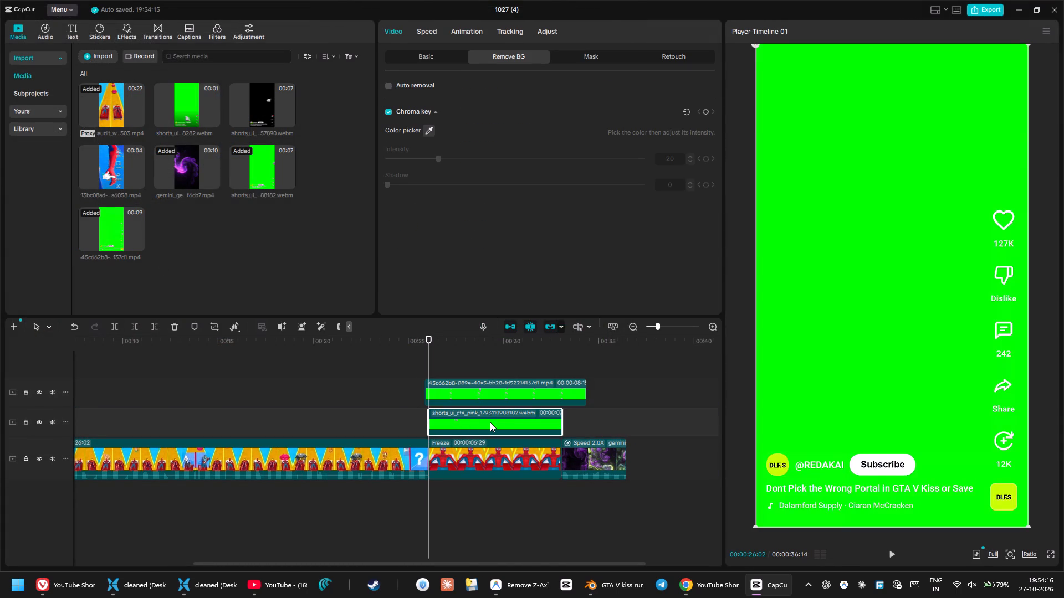
key(Delete)
Align the start of the new green overlay clip with the start of the freeze clip at 00:00:26:02.
click(425, 345)
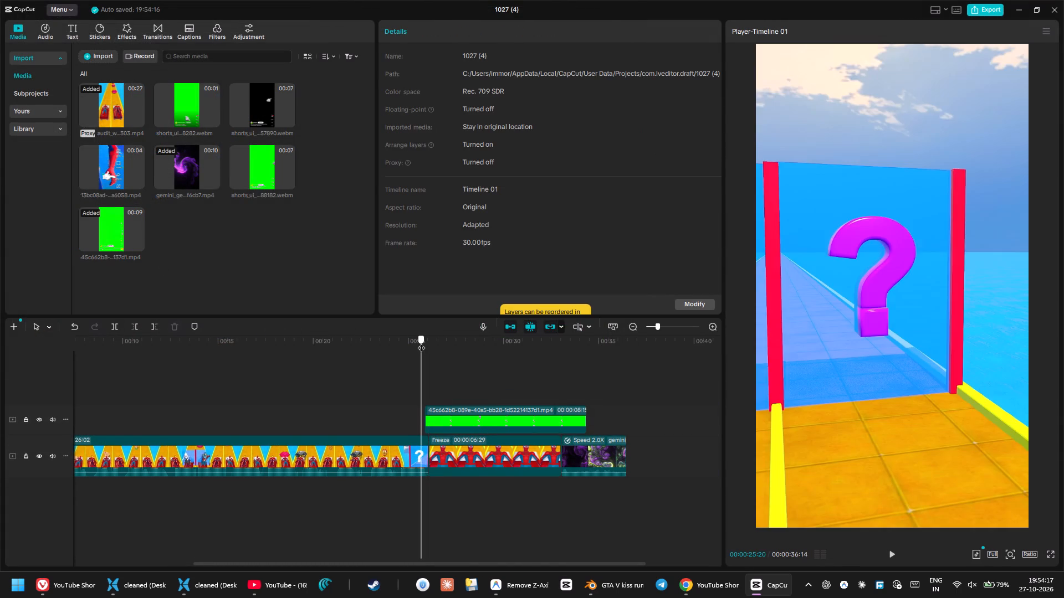
click(441, 409)
drag(445, 417, 453, 418)
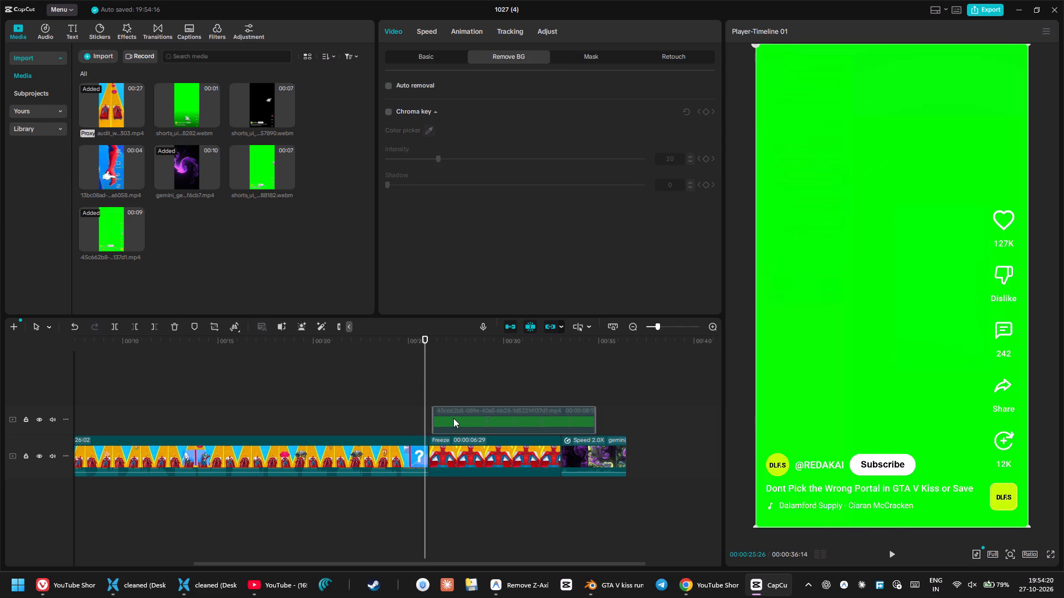
drag(453, 418, 452, 418)
drag(425, 344, 430, 345)
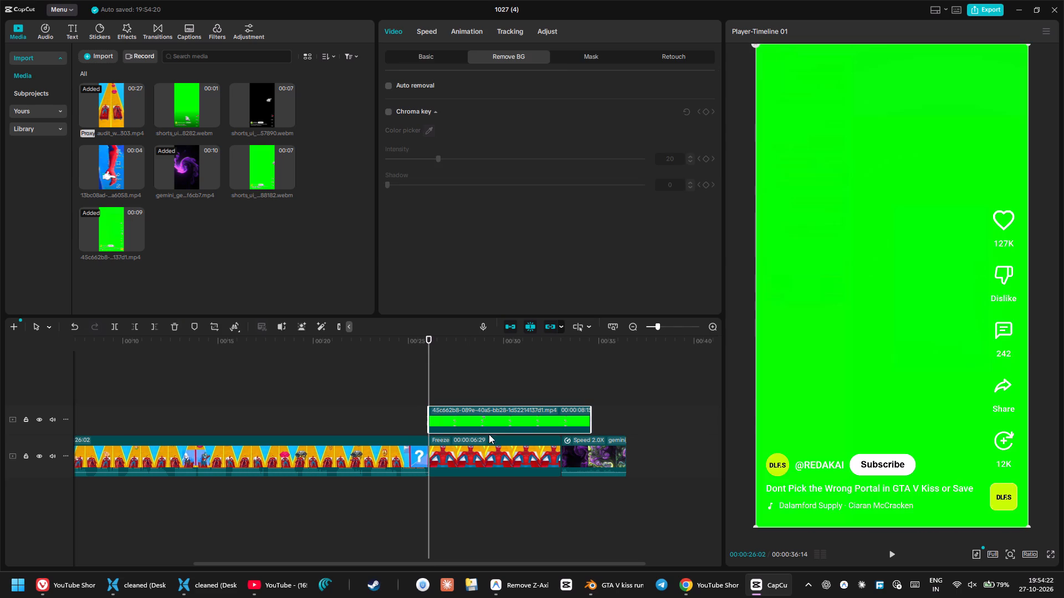
Enable Chroma key on the new overlay clip and pick its green background as the key colour.
click(481, 423)
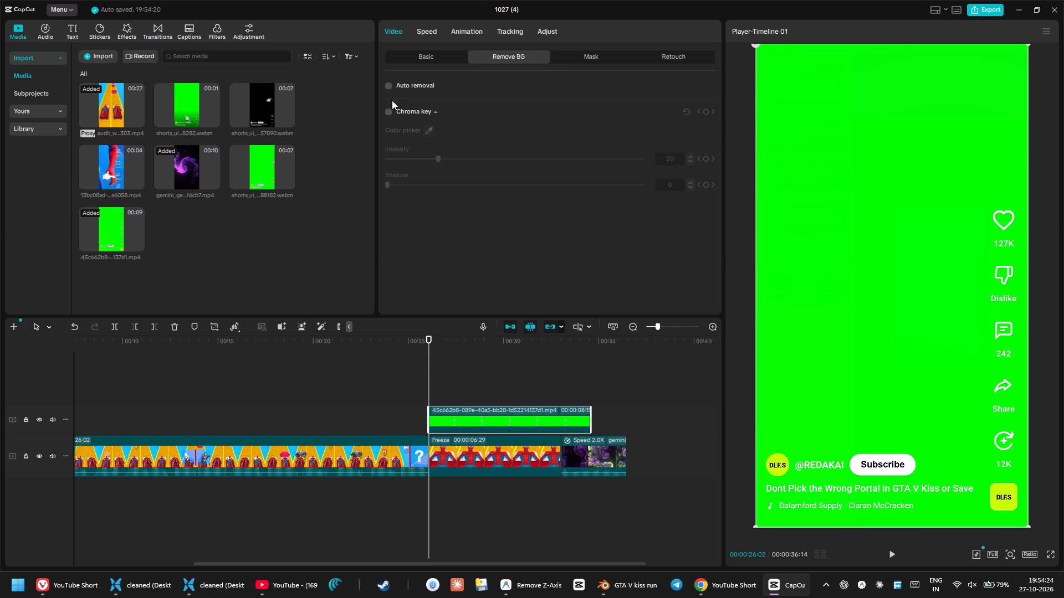
click(392, 87)
click(391, 112)
click(803, 198)
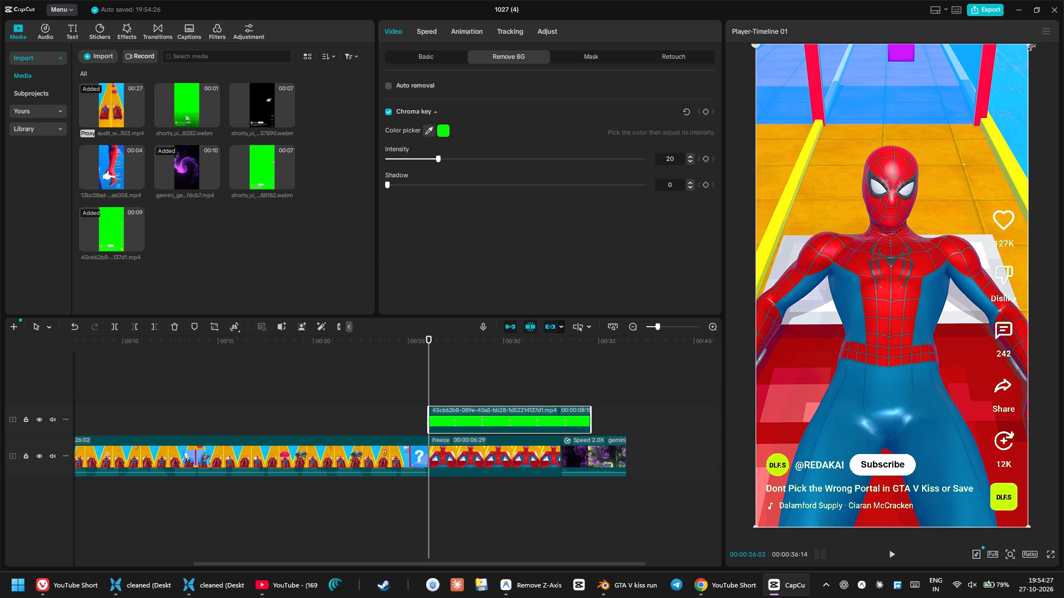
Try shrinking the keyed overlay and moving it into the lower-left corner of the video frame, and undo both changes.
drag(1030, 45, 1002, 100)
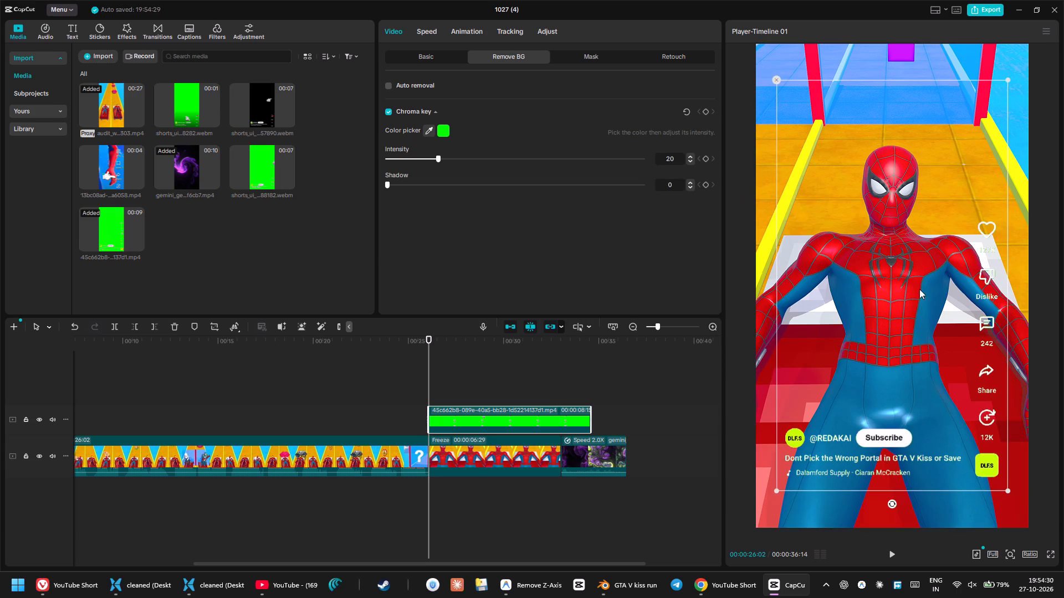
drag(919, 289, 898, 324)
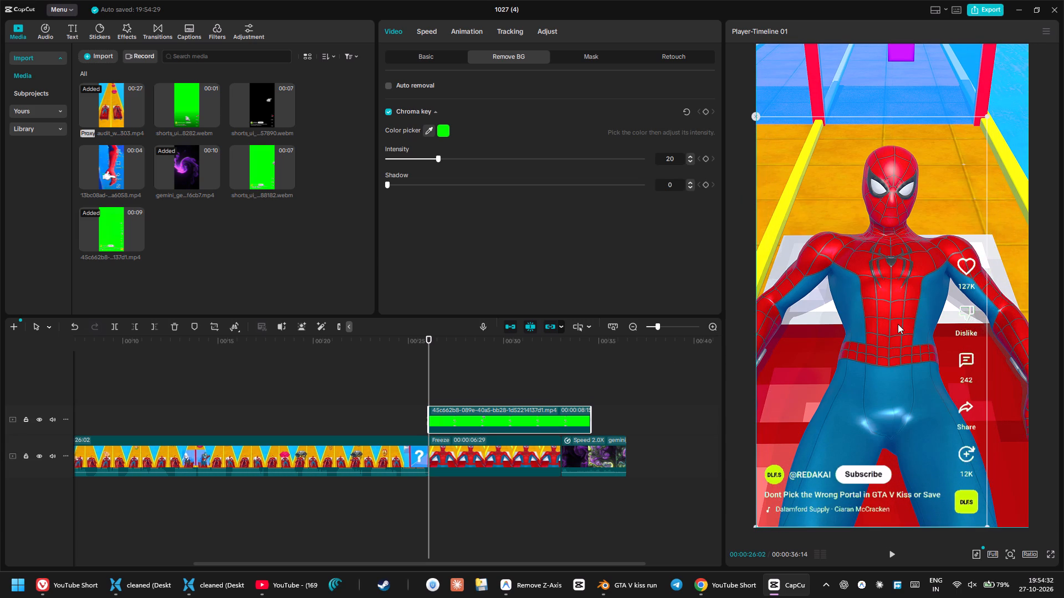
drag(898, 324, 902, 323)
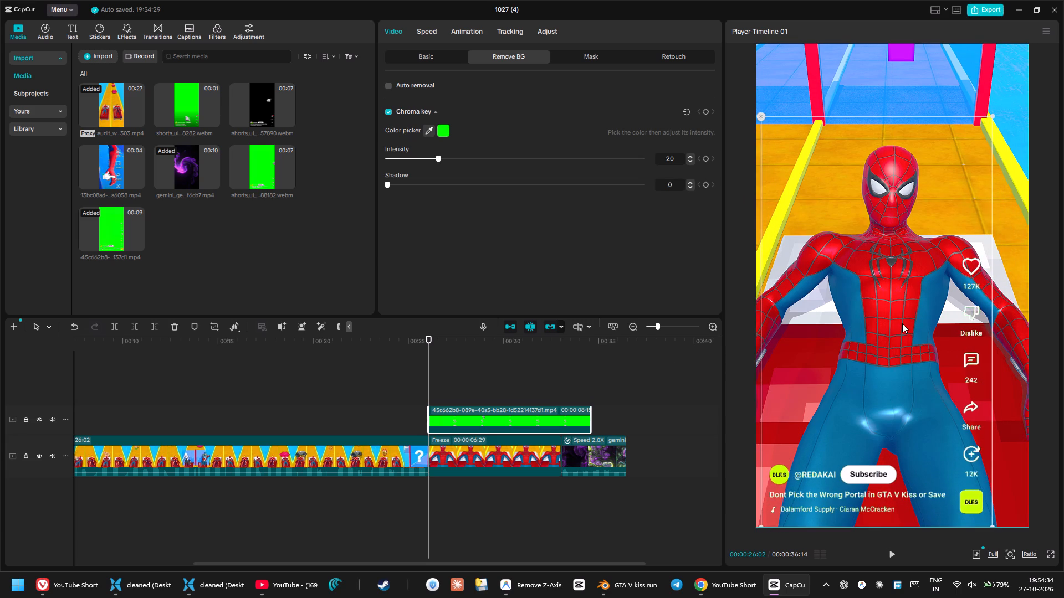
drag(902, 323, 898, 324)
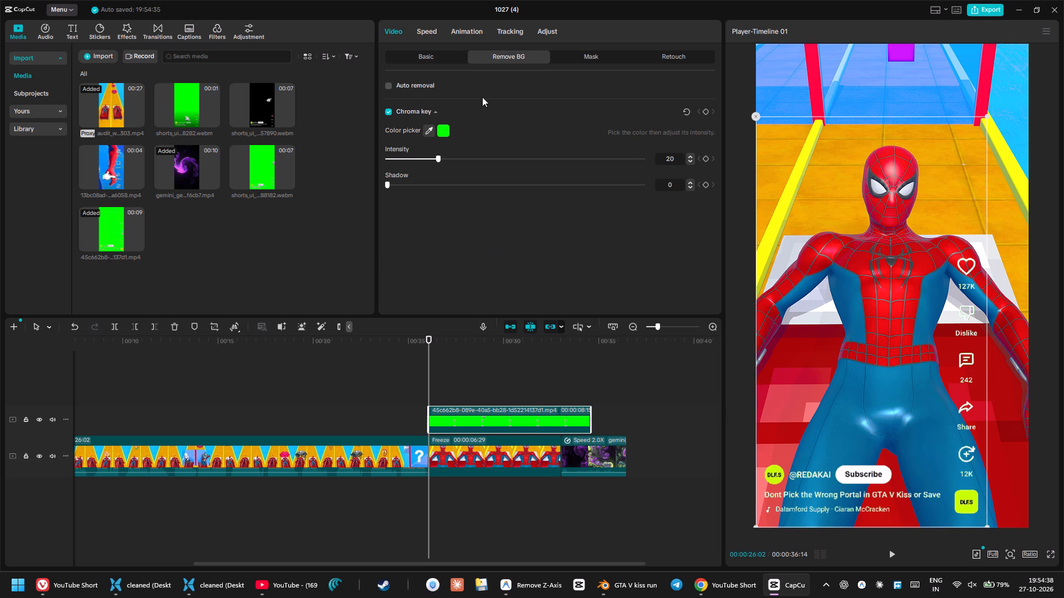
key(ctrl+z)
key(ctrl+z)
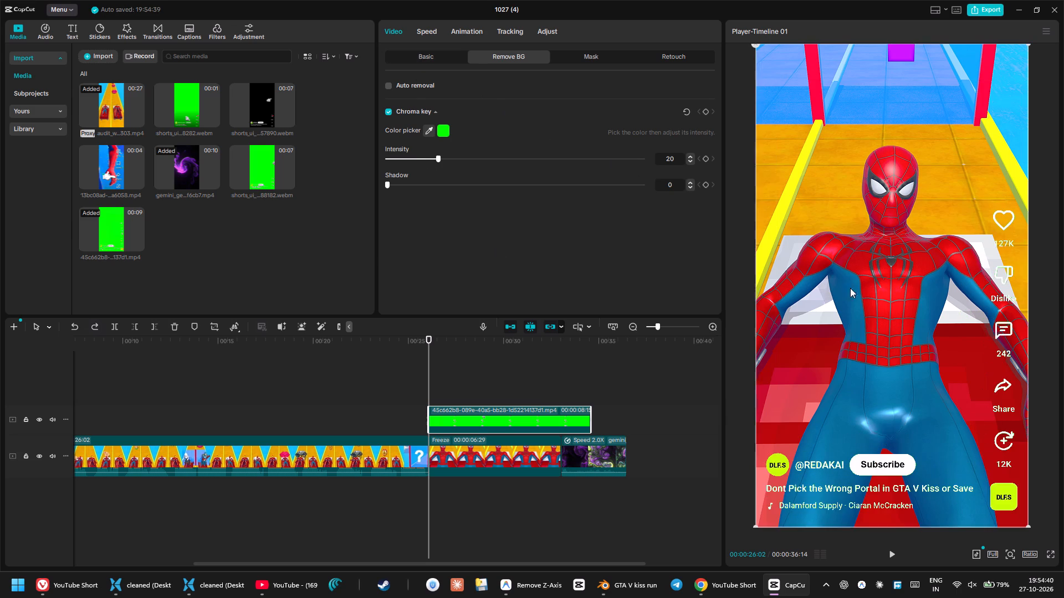
Play the overlay's opening, trim off its idle beginning and move the clip back to the freeze clip's start.
click(885, 288)
key(space)
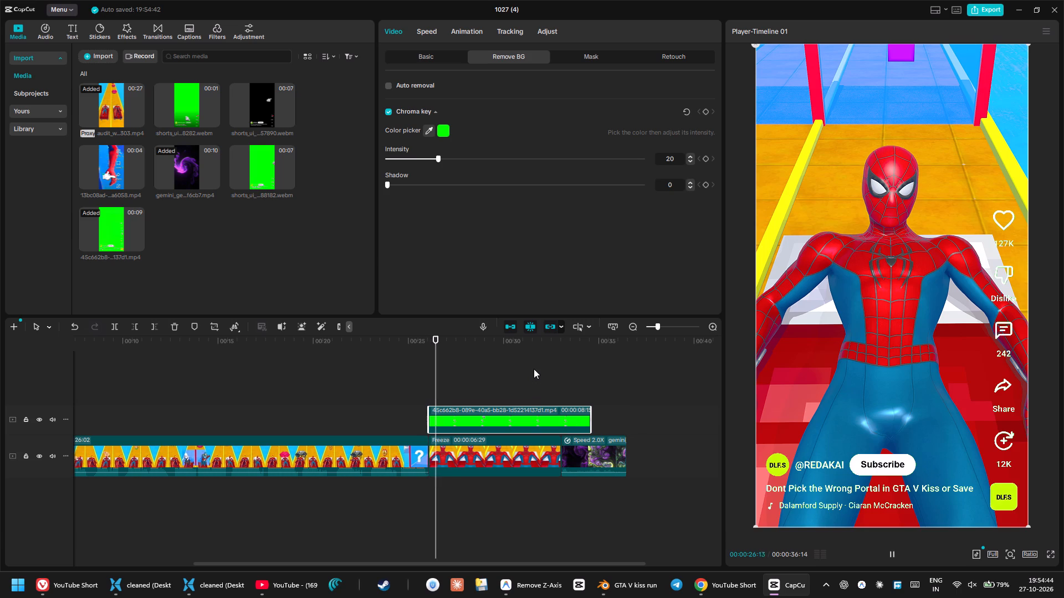
key(space)
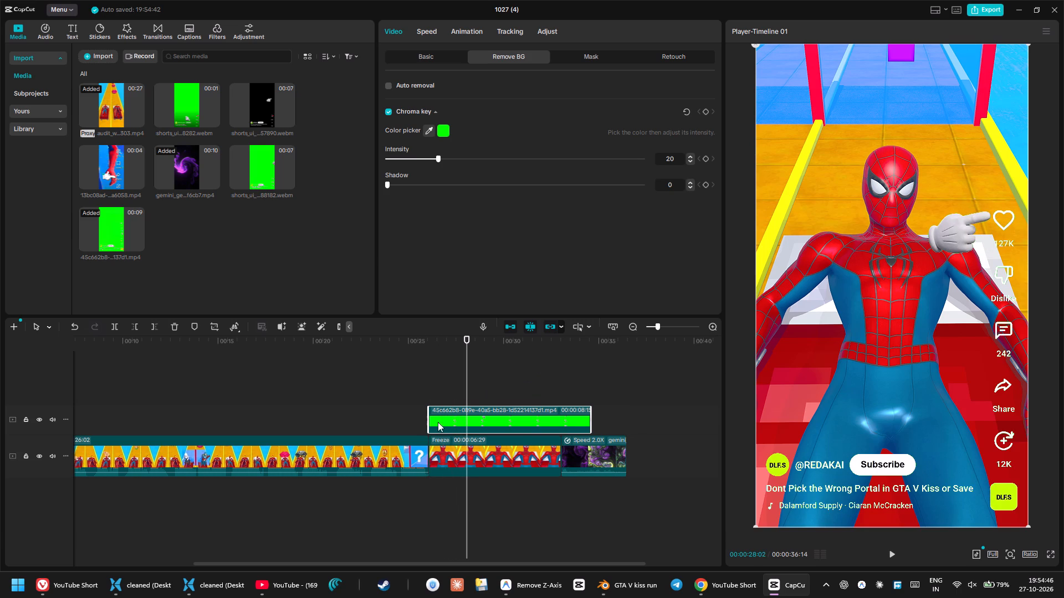
drag(428, 420, 459, 425)
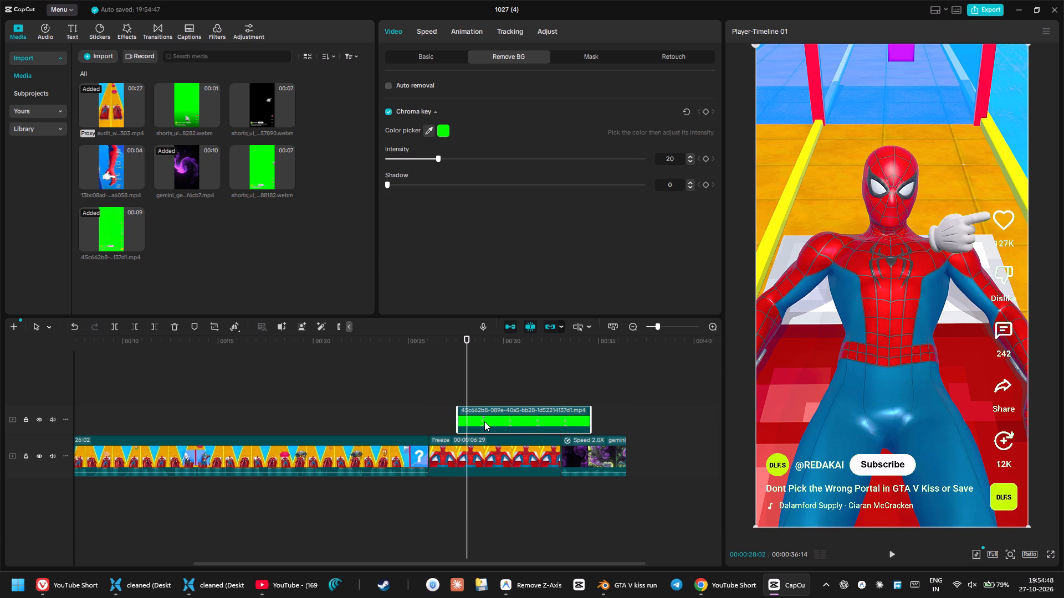
drag(485, 421, 458, 421)
Play the trimmed overlay from the freeze clip's start to check the timing of its like and share animations.
click(429, 380)
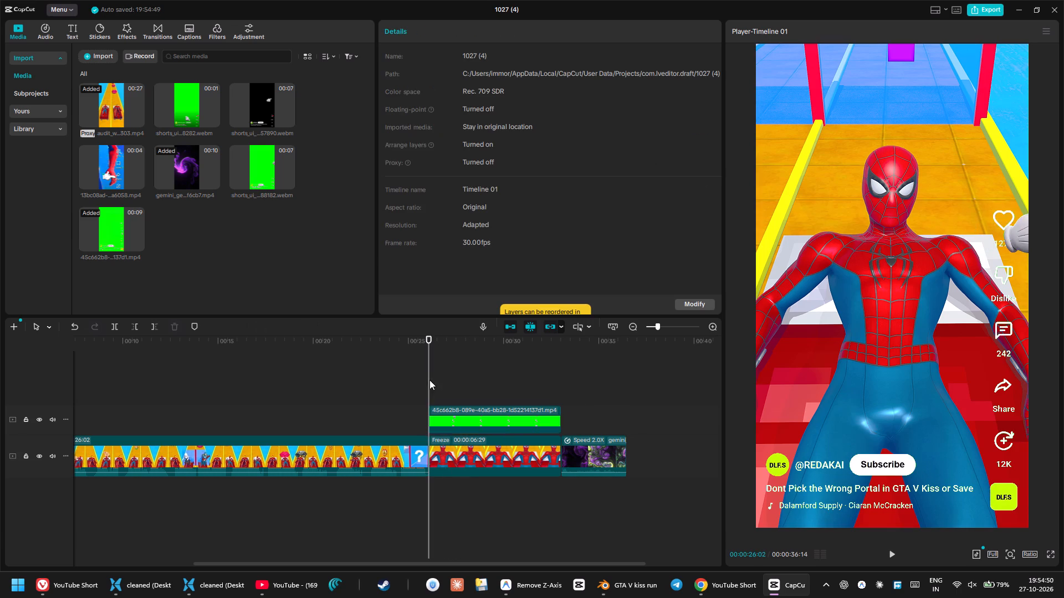
key(space)
key(space)
click(596, 442)
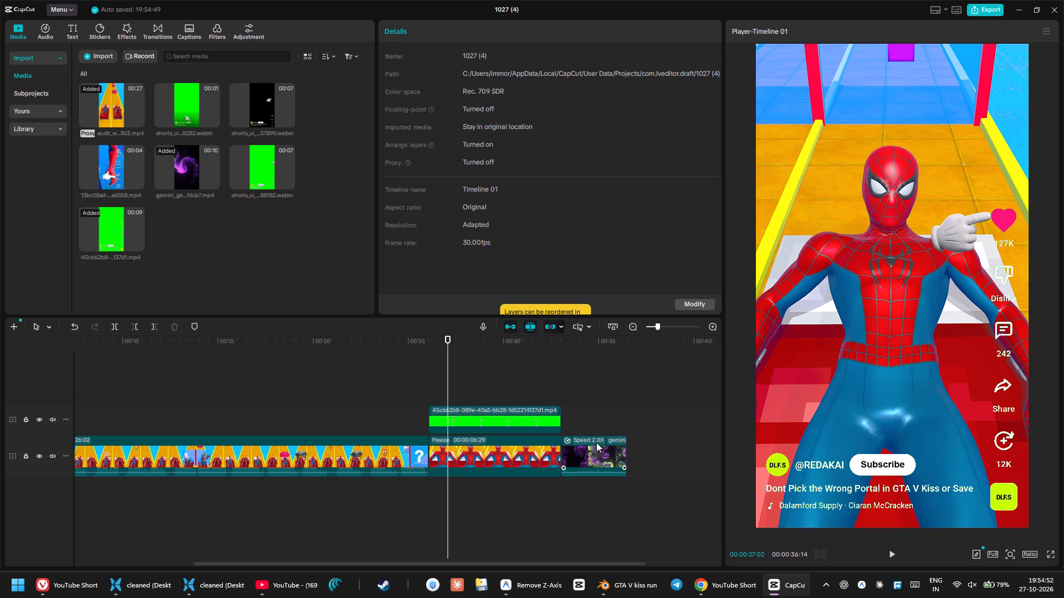
drag(452, 344, 434, 342)
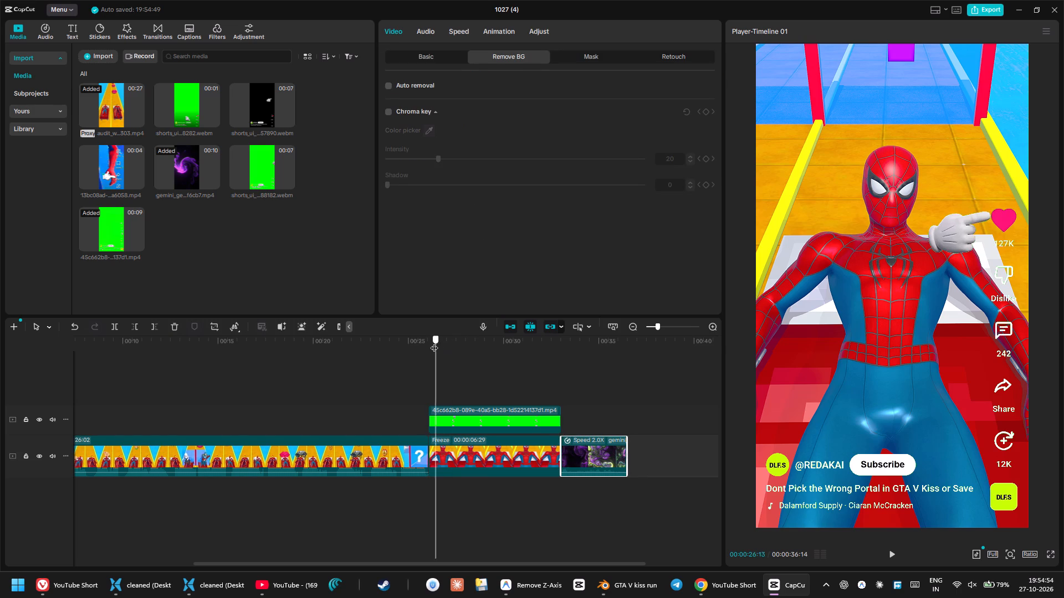
drag(434, 342, 426, 342)
key(space)
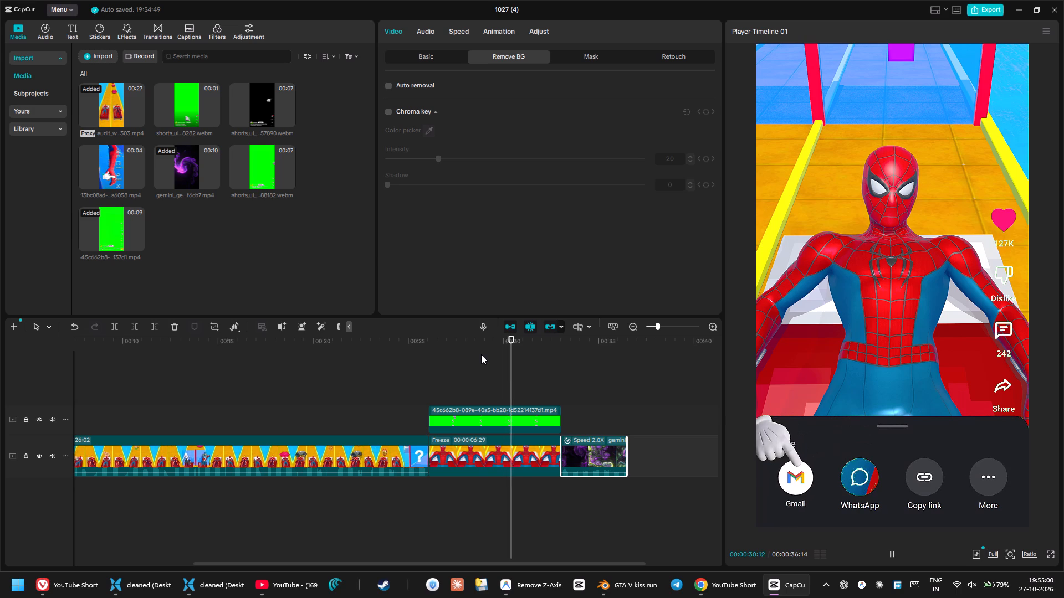
key(space)
Select the overlay and freeze clips together at the freeze clip's start and scale both to 187%.
drag(511, 341, 427, 357)
click(461, 447)
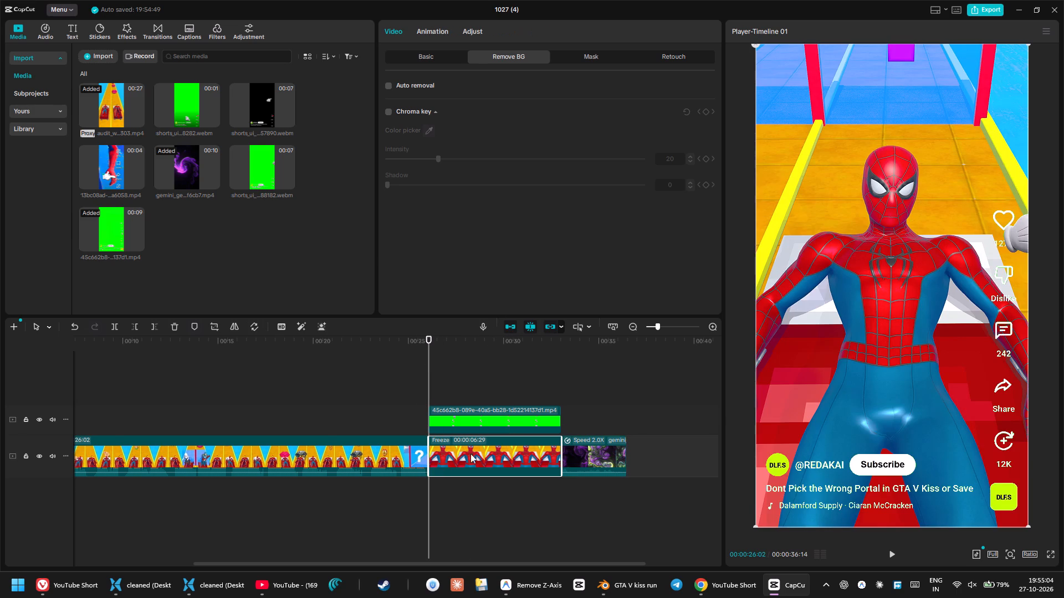
drag(466, 389, 503, 457)
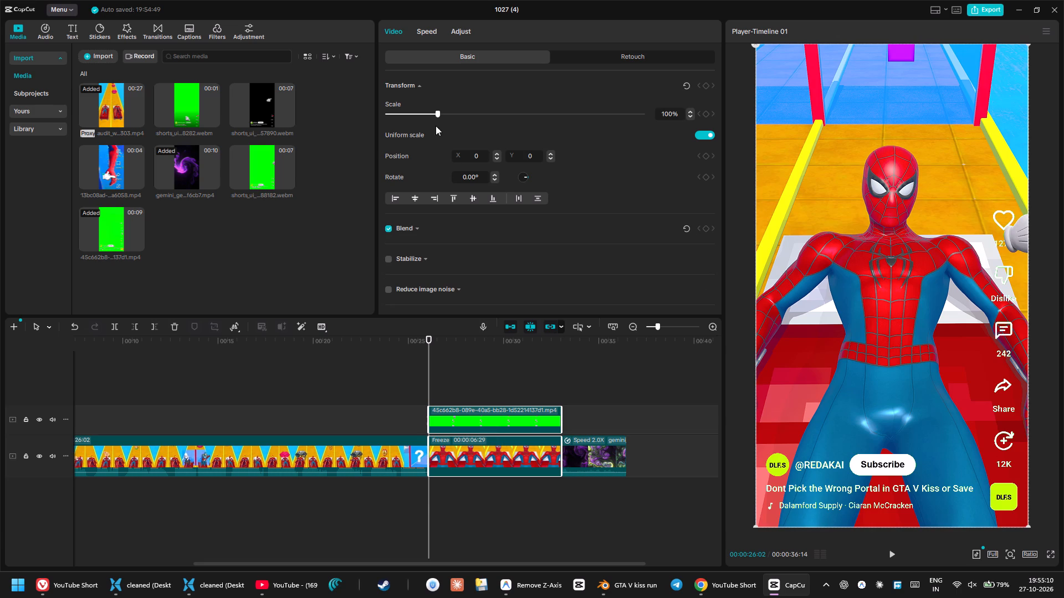
drag(438, 114, 472, 120)
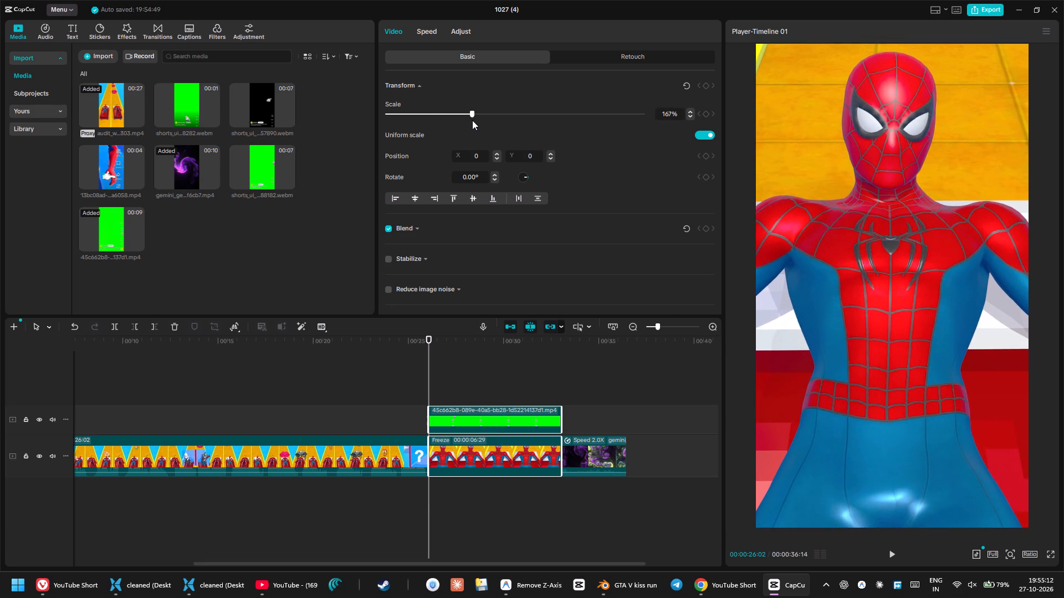
drag(472, 120, 482, 121)
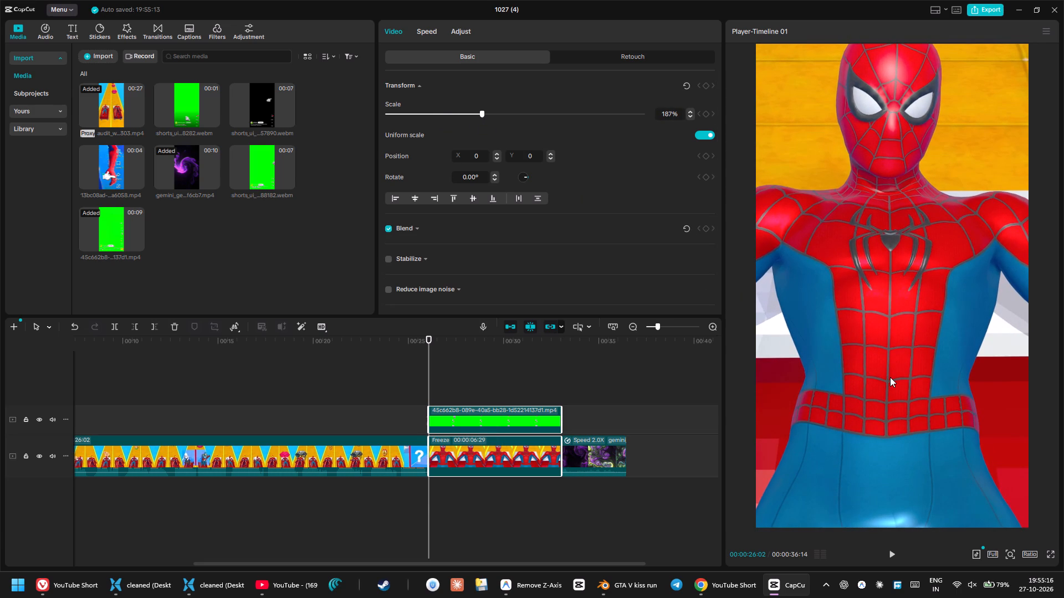
Shift the two enlarged clips sideways to position X -934, Y 0, framing the like, dislike and share icons.
drag(973, 401, 927, 404)
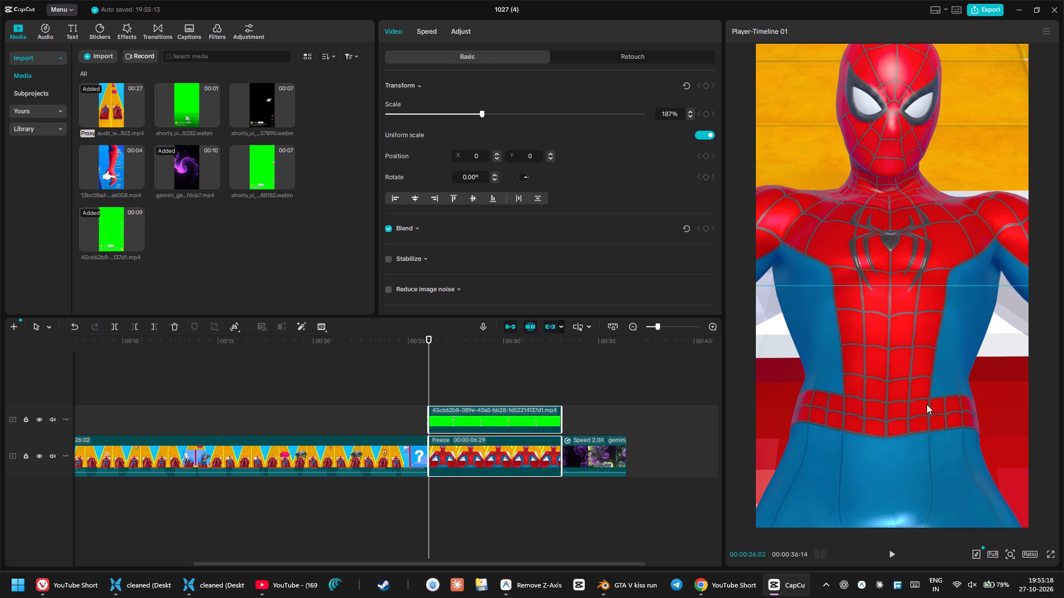
drag(927, 404, 852, 401)
drag(913, 394, 869, 392)
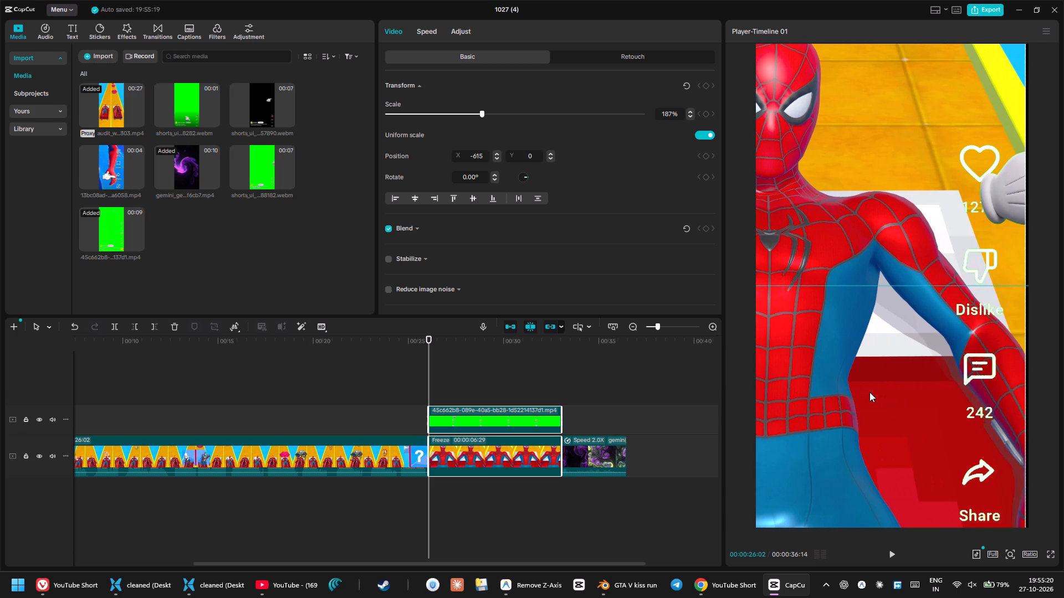
drag(869, 392, 872, 391)
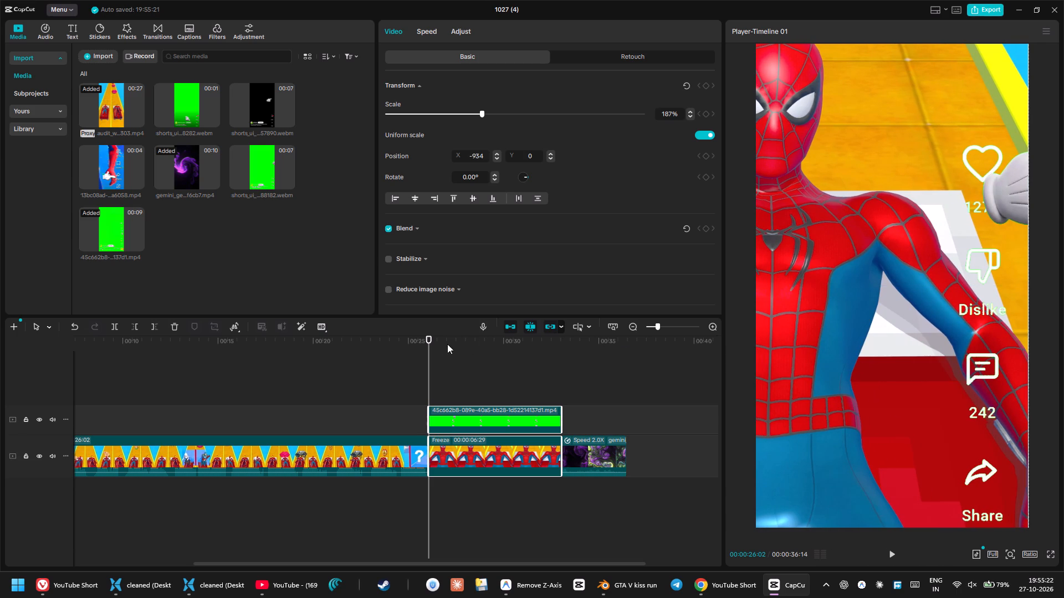
Set the playhead at 00:00:26:26, where the hand taps the like icon.
drag(427, 337, 450, 342)
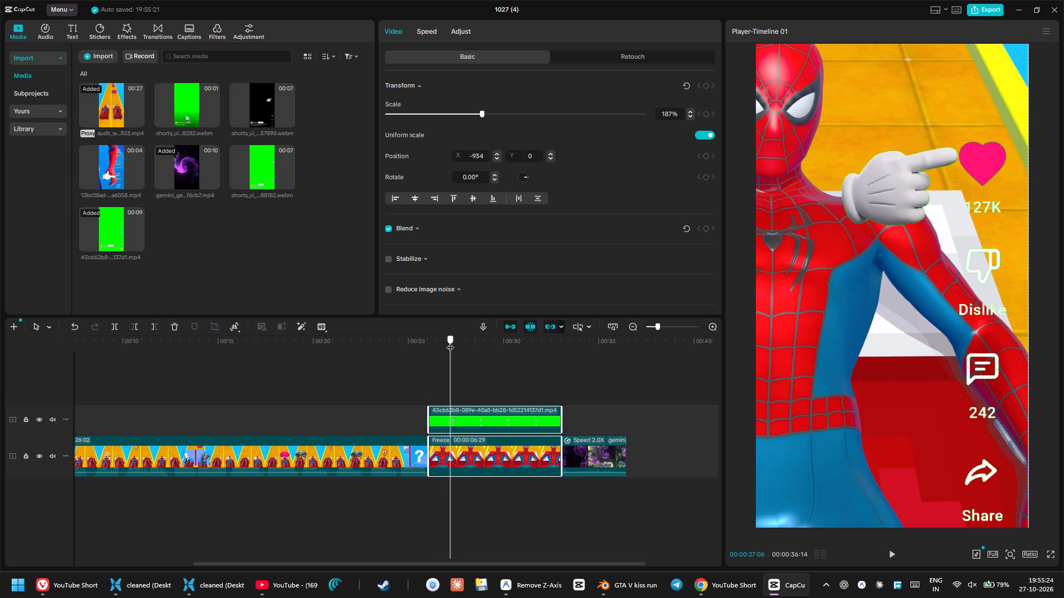
drag(450, 342, 444, 343)
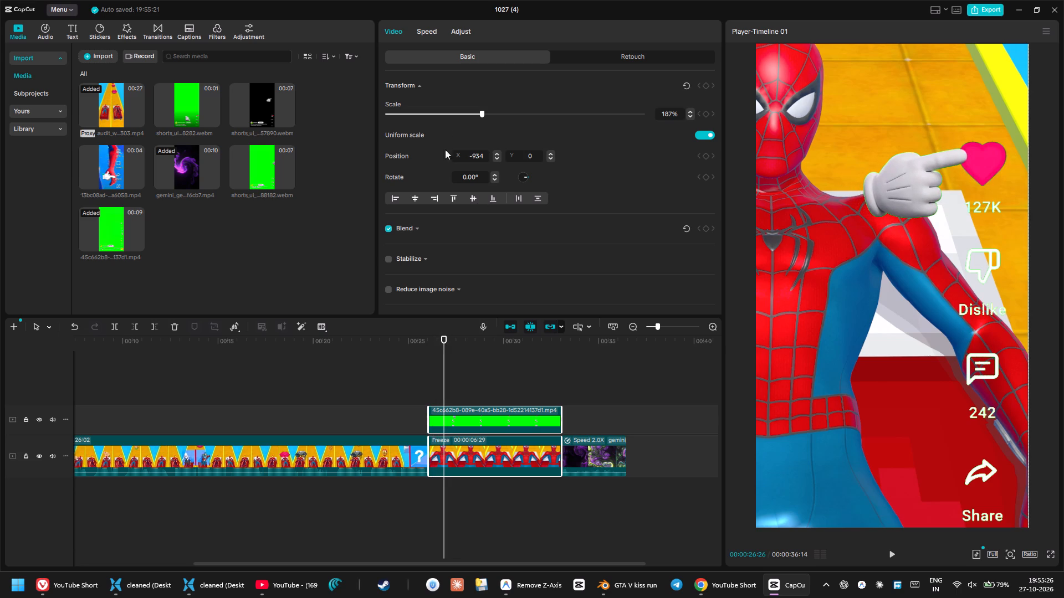
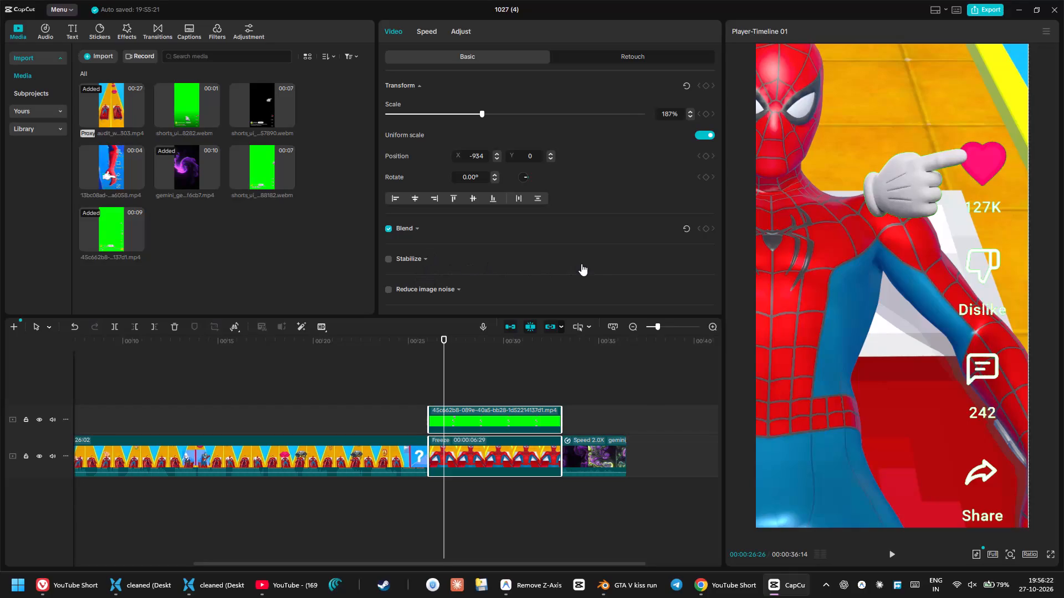
Set the chroma key intensity of the green-screen overlay clip to 25.
click(811, 203)
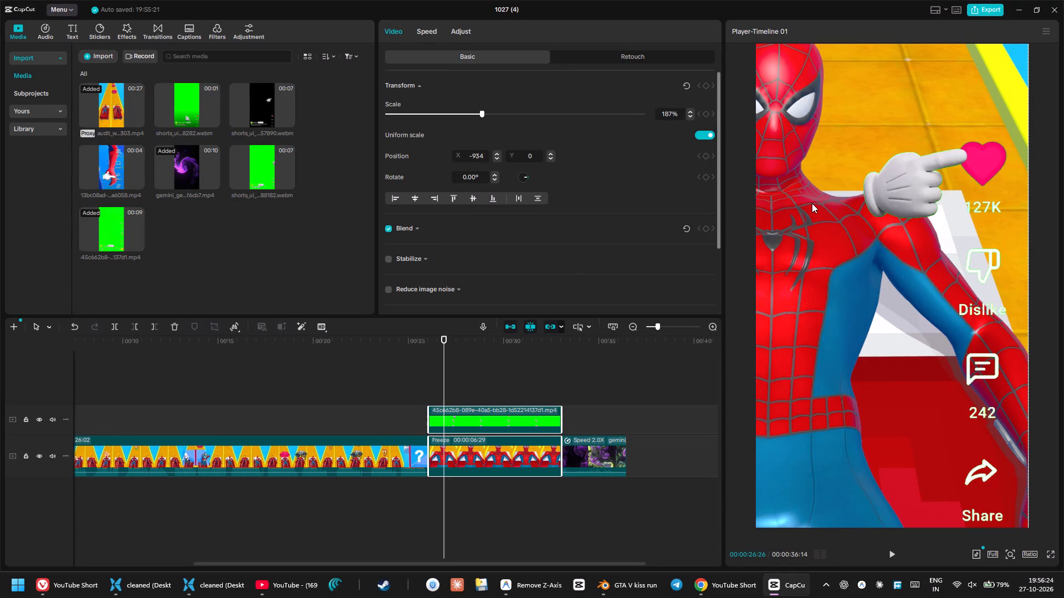
click(478, 419)
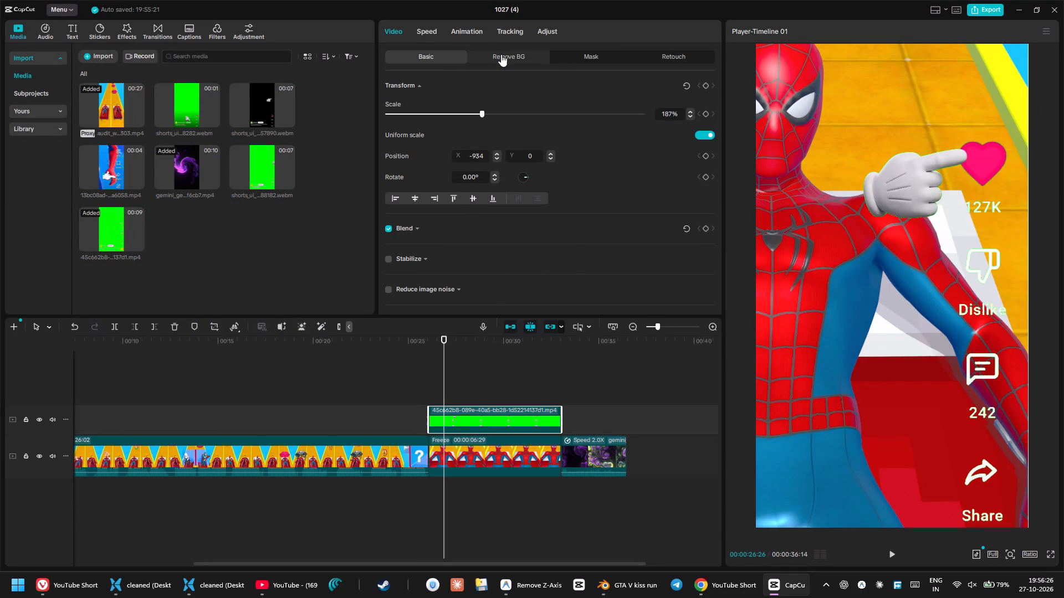
click(501, 54)
drag(442, 158, 620, 175)
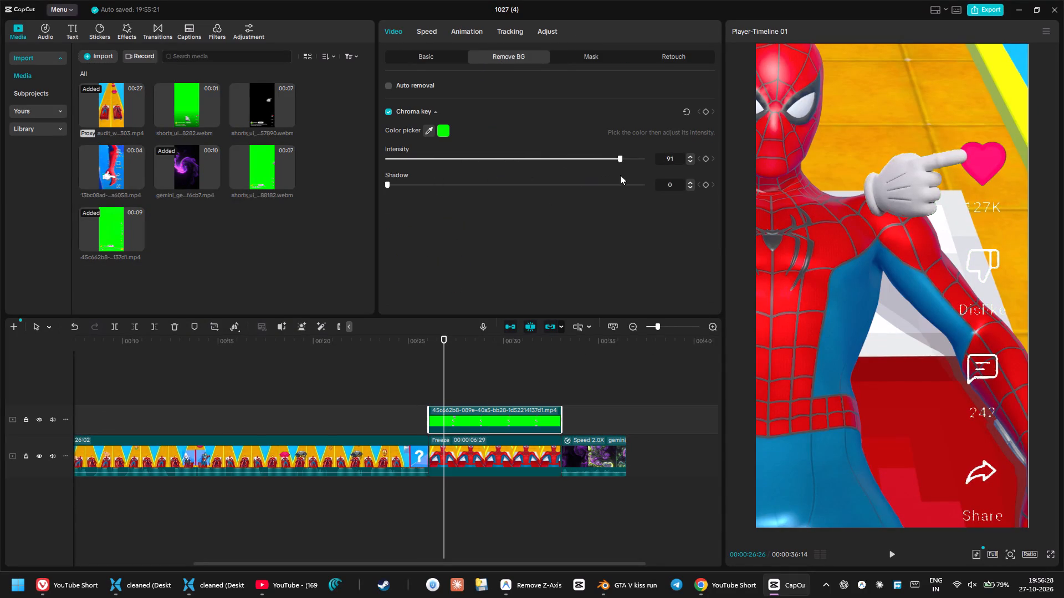
drag(620, 175, 470, 181)
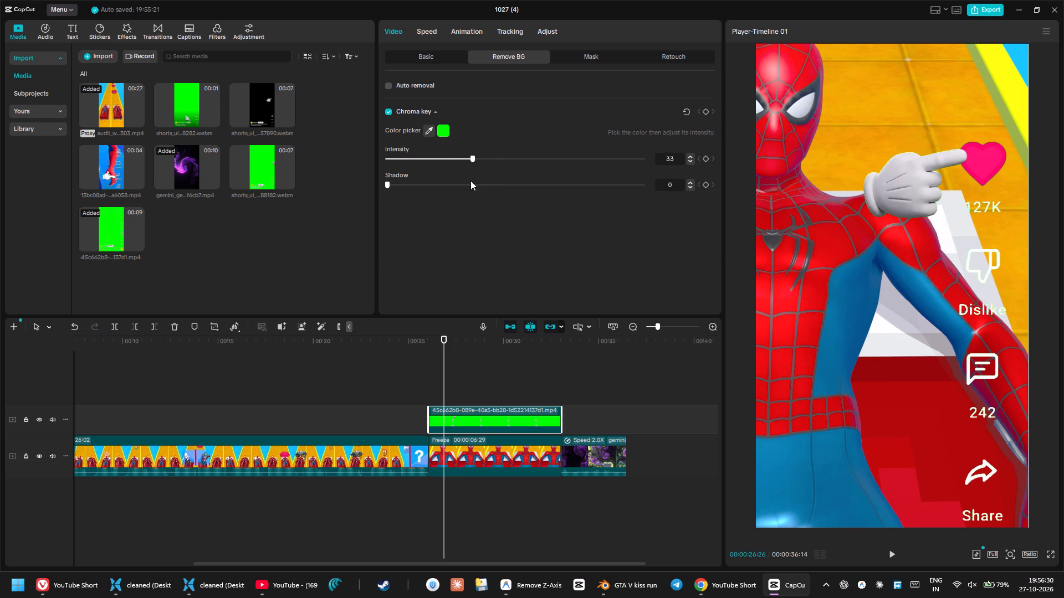
drag(470, 181, 451, 183)
Split both the overlay and the freeze clip at 00:00:27:06, just after the hand taps the like icon.
drag(443, 339, 421, 339)
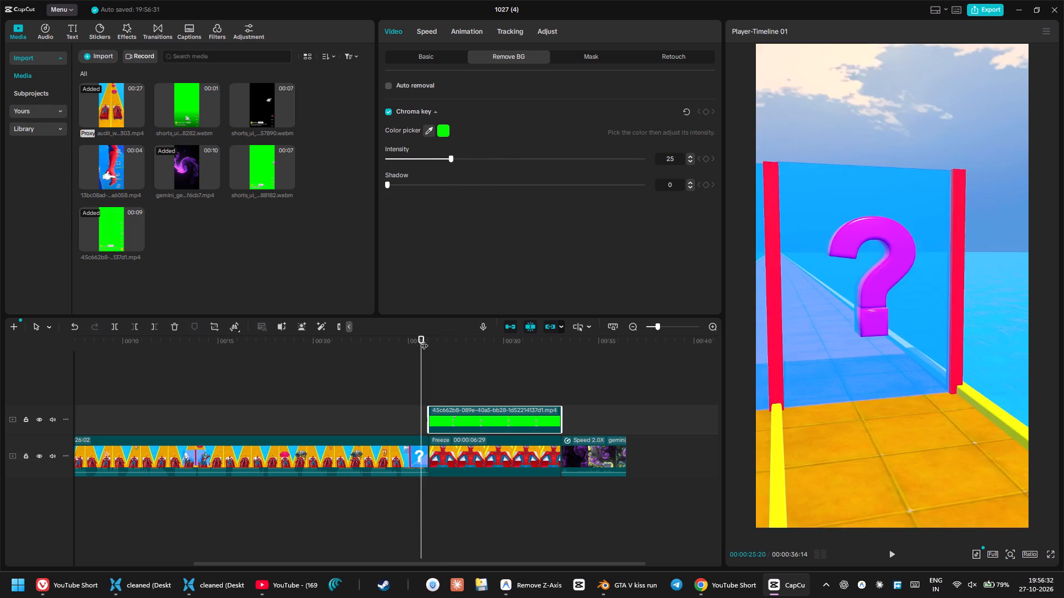
key(space)
key(space)
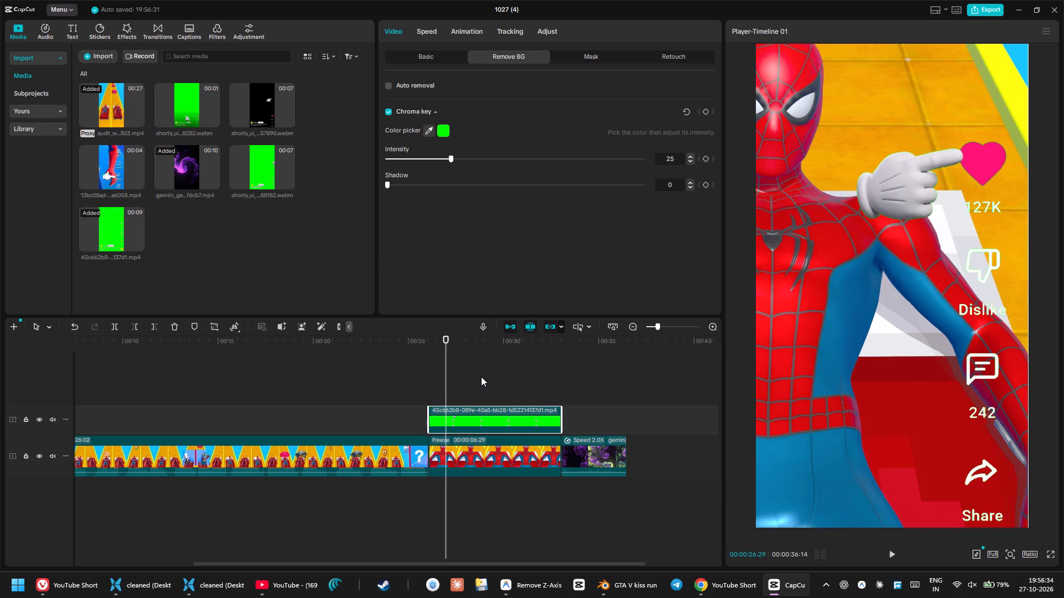
key(space)
key(space)
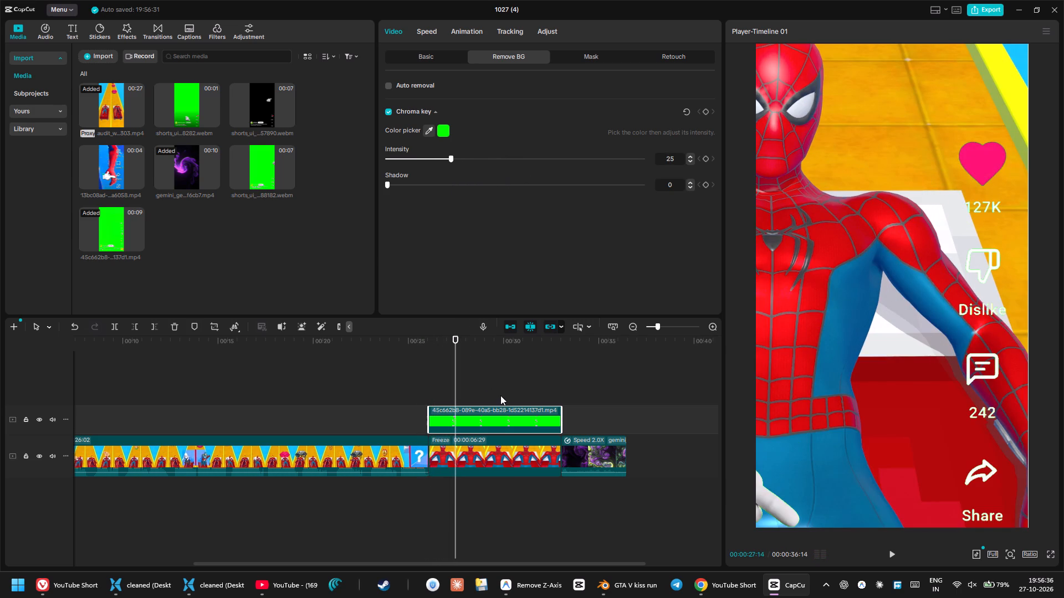
drag(456, 353, 451, 352)
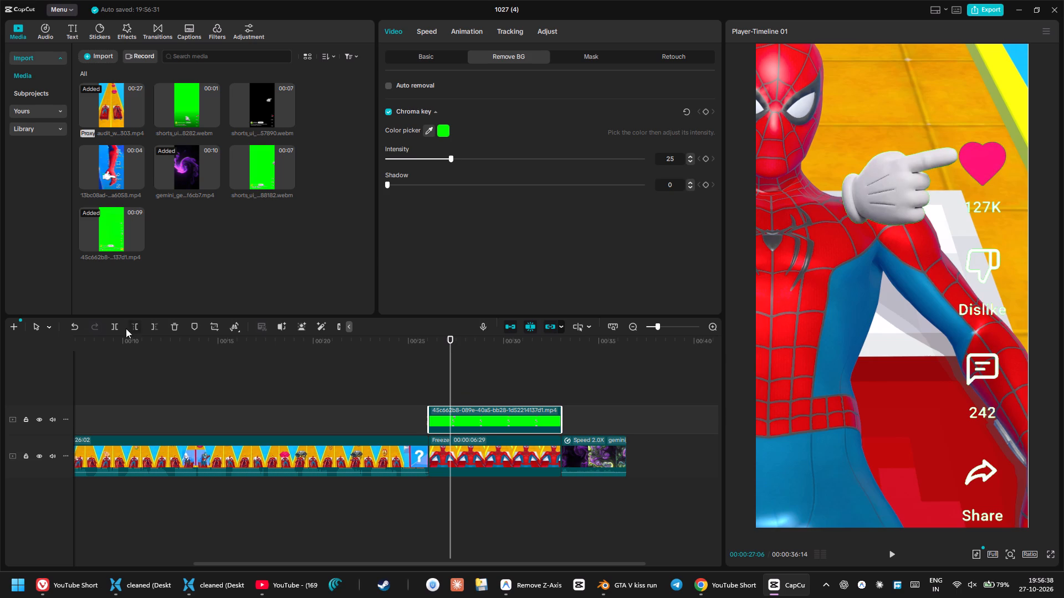
click(118, 326)
click(451, 451)
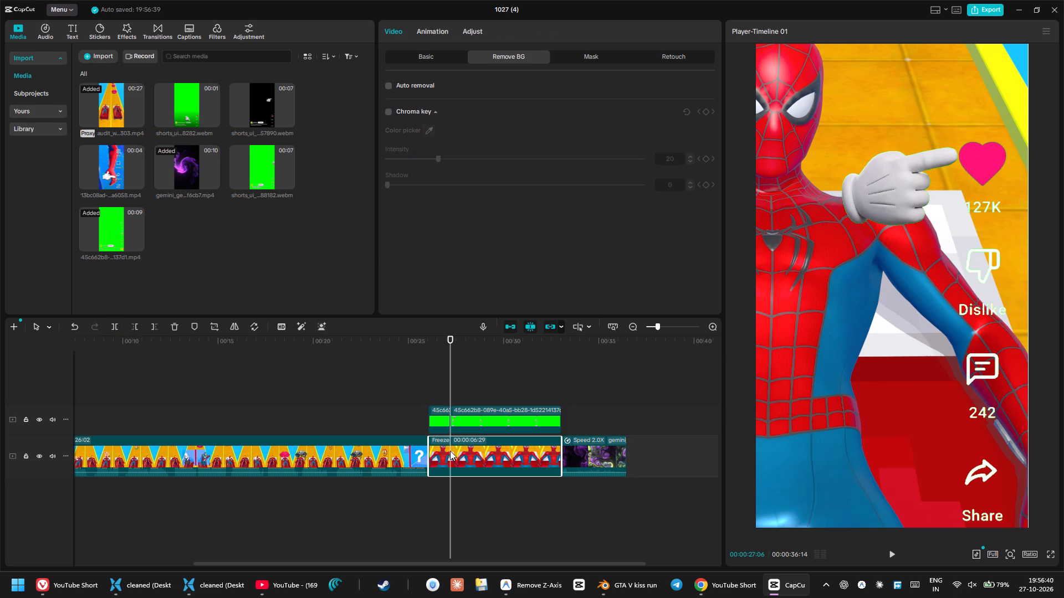
click(115, 324)
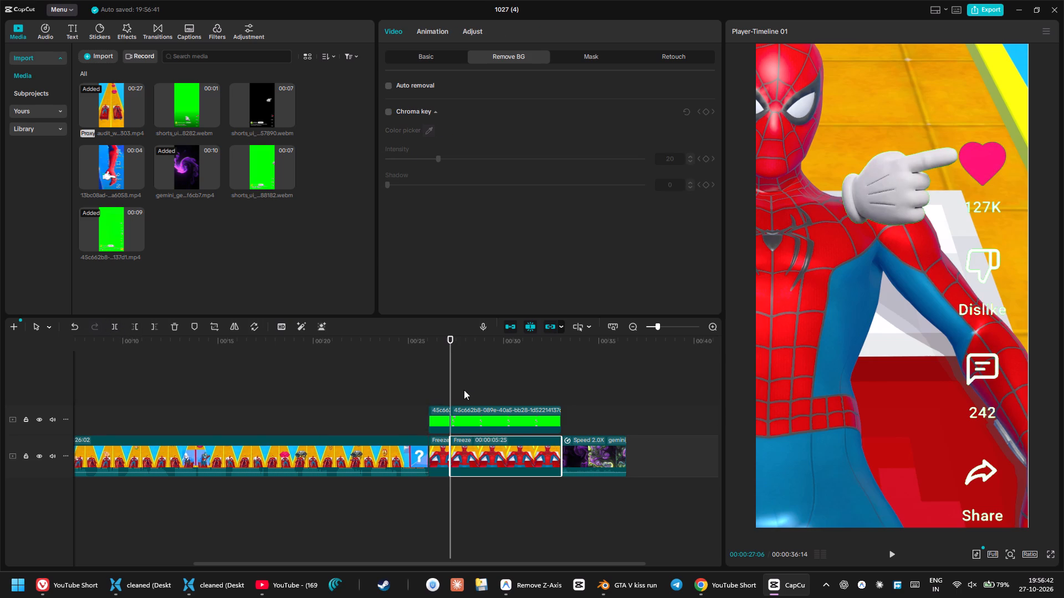
Replay the passage from just before the freeze clip through the like tap to check the transition and timing.
drag(449, 353, 430, 353)
key(space)
drag(430, 352, 410, 349)
key(space)
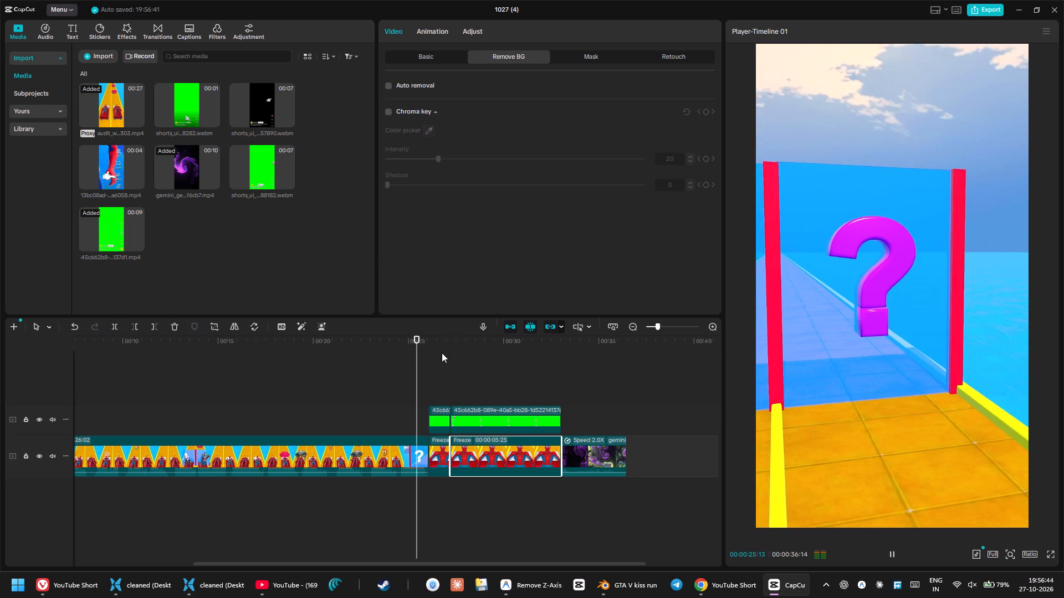
key(space)
drag(449, 346, 447, 346)
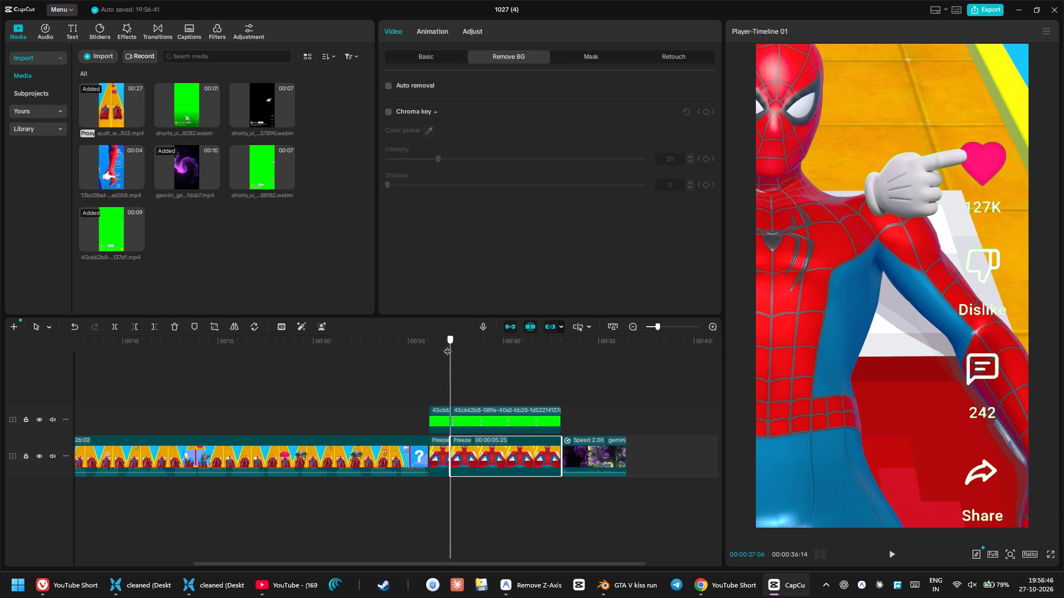
drag(447, 346, 422, 344)
key(space)
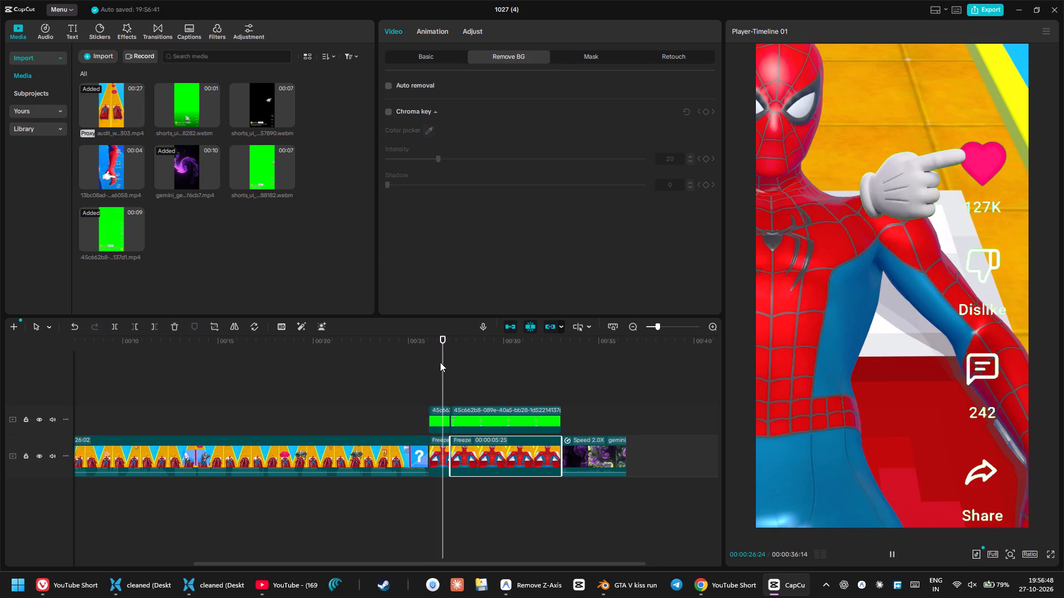
key(space)
Trim two frames off the end of the gameplay clip before the freeze, so it ends at 00:00:26:00.
drag(444, 355, 432, 355)
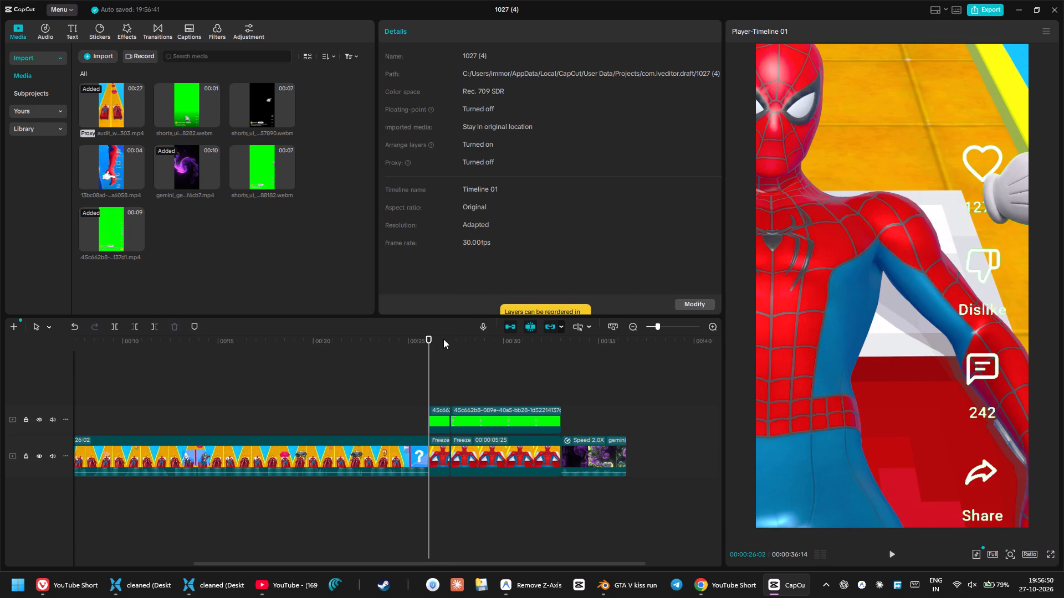
click(424, 443)
click(428, 446)
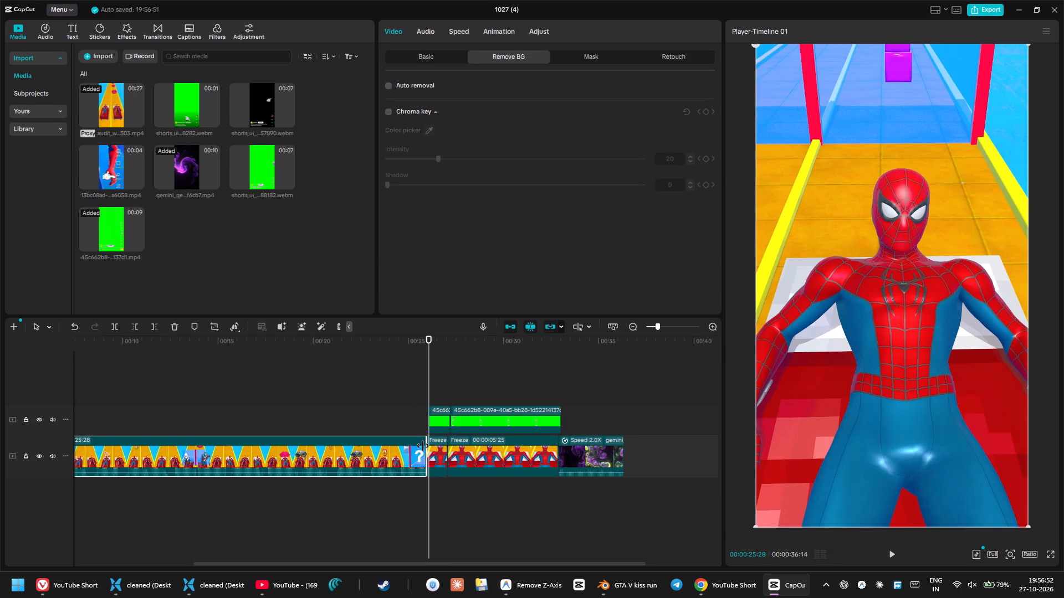
Play from just before the freeze clip into the second overlay segment to check the trimmed transition.
click(424, 336)
key(space)
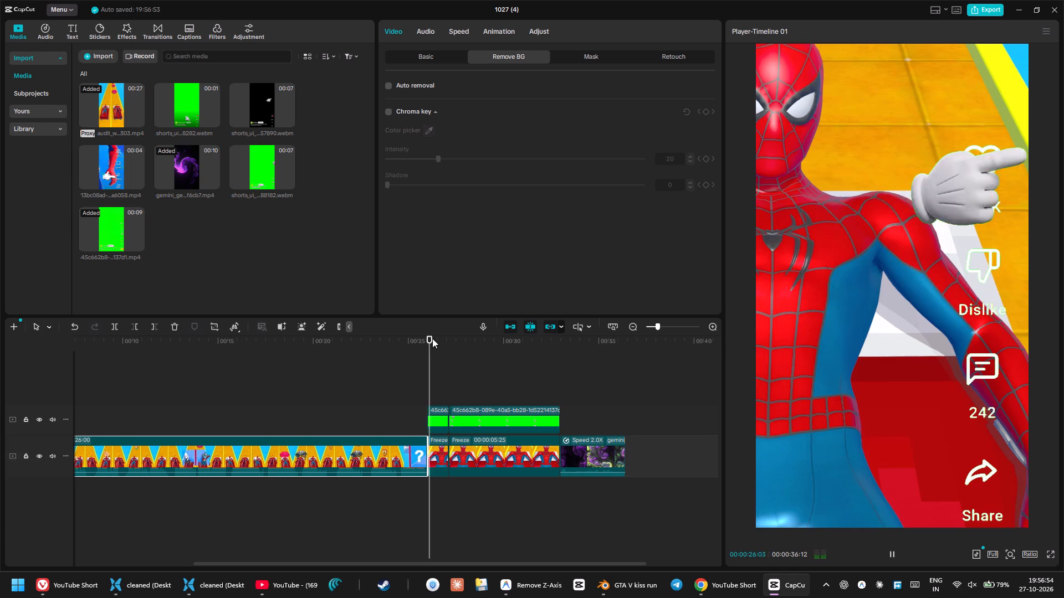
key(space)
key(space)
key(space)
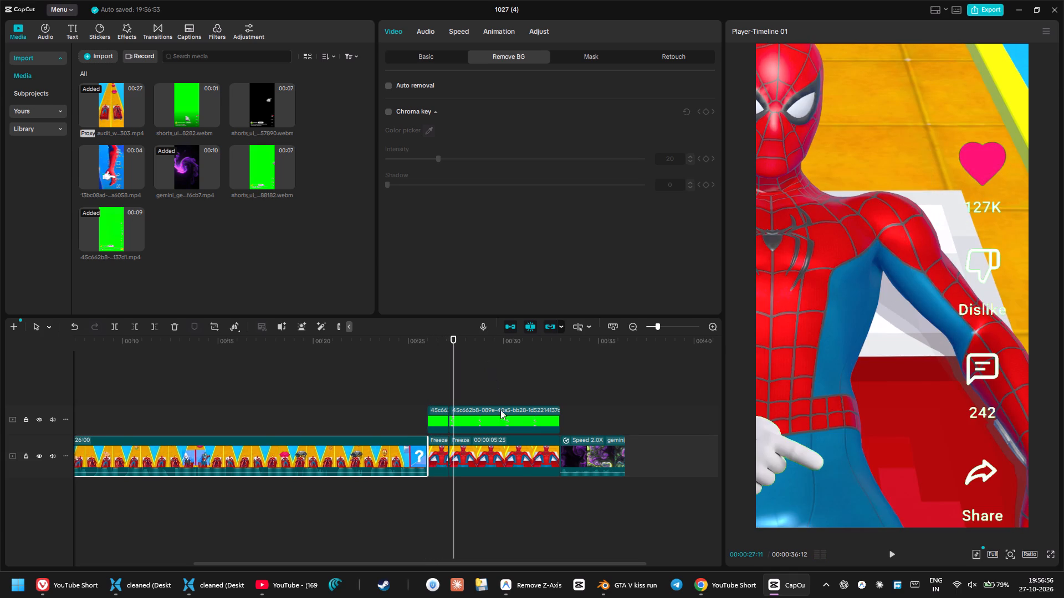
key(space)
key(space)
click(505, 457)
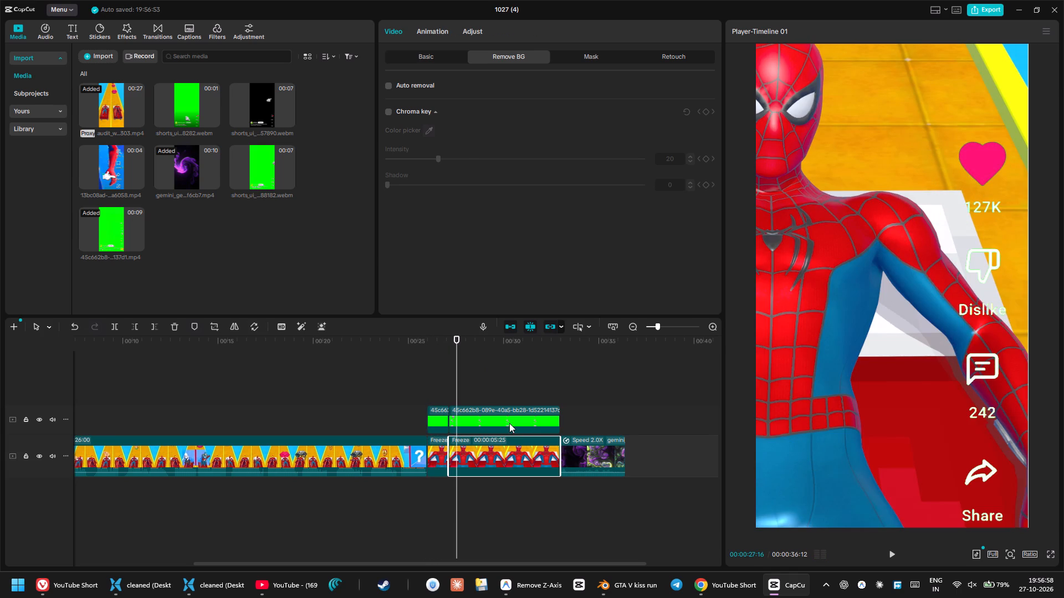
ctrl+click(509, 423)
drag(836, 455, 999, 275)
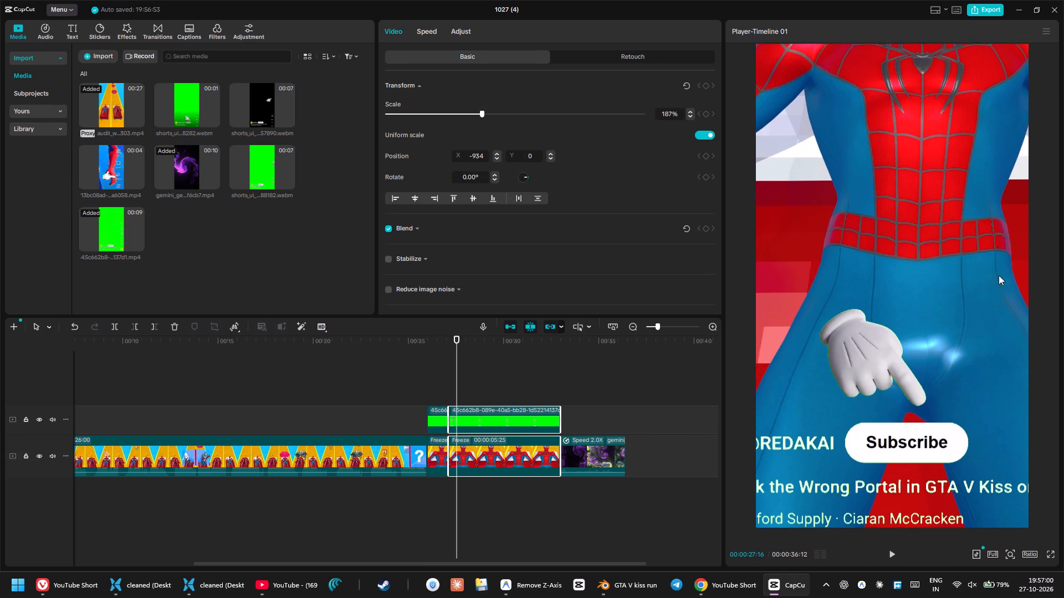
drag(999, 275, 990, 309)
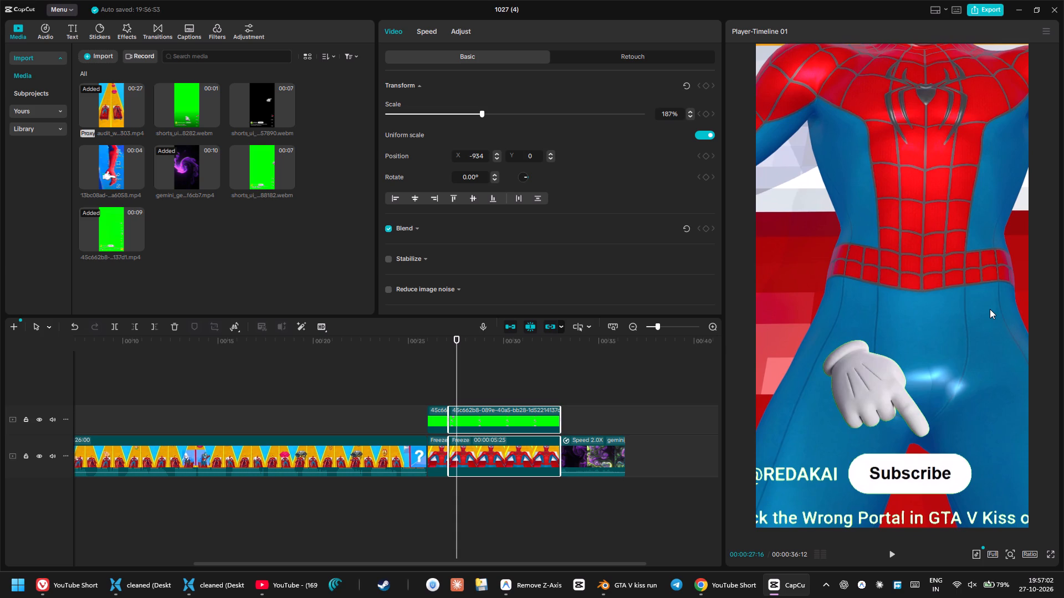
drag(990, 309, 991, 305)
drag(959, 311, 960, 336)
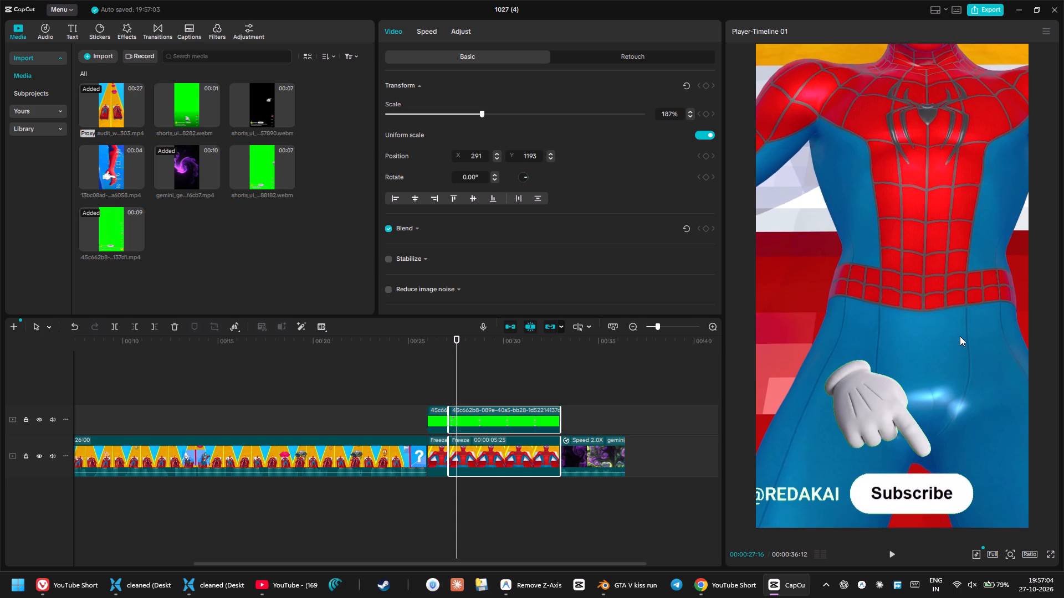
drag(960, 336, 973, 339)
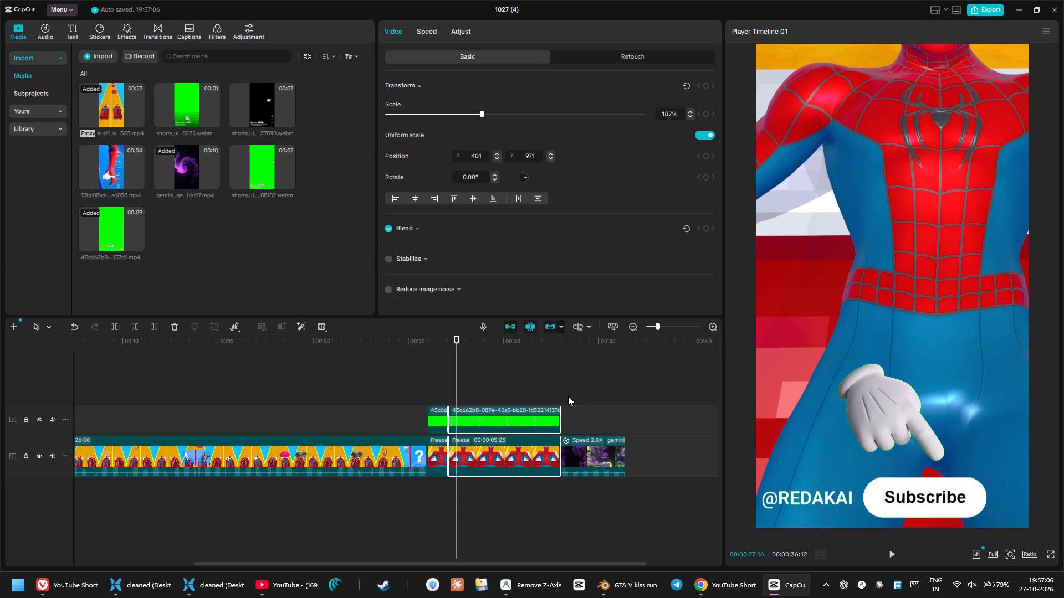
Trim the slow start off the second overlay segment and move it back against the first overlay segment.
drag(459, 339, 451, 338)
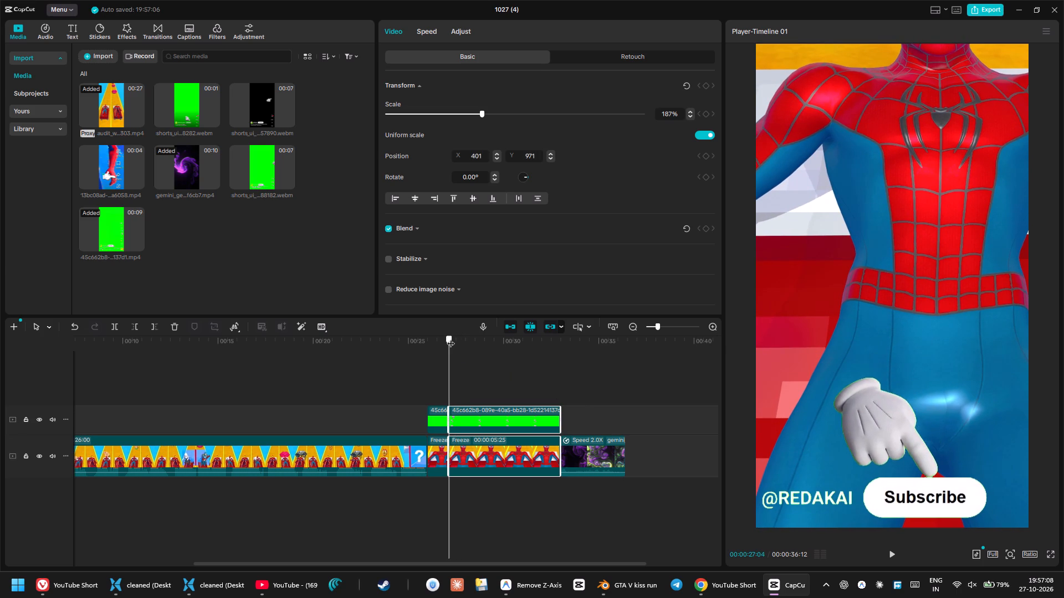
drag(451, 338, 449, 338)
key(space)
key(space)
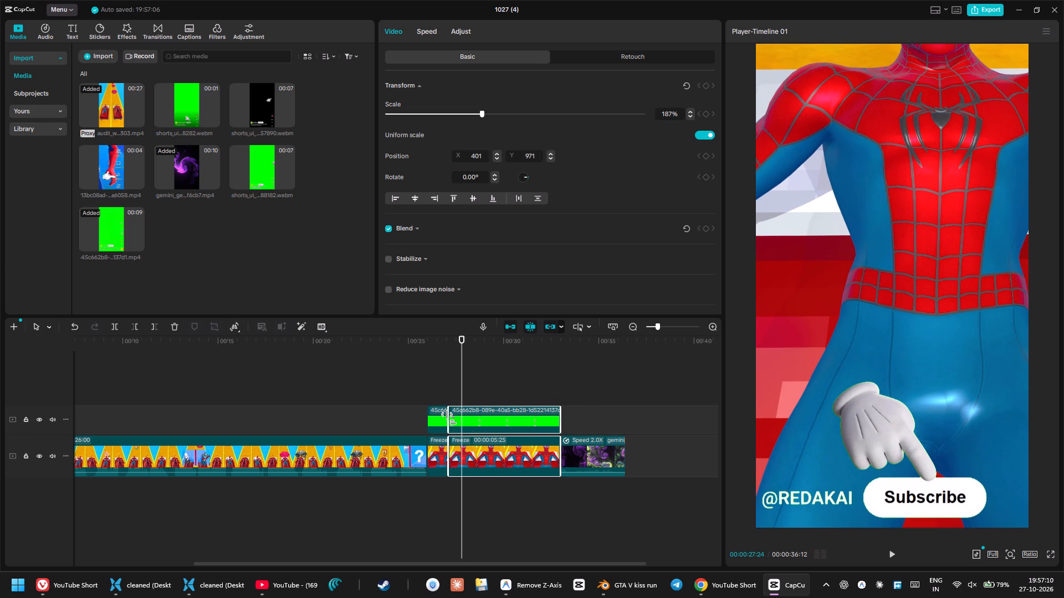
click(454, 420)
drag(450, 420, 459, 424)
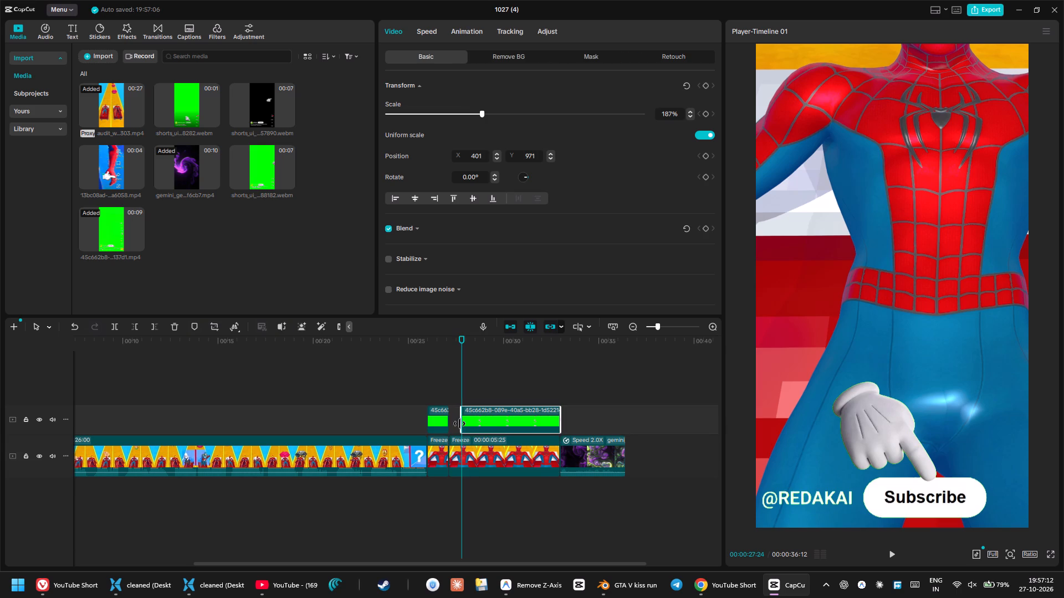
drag(459, 424, 457, 424)
drag(468, 423, 462, 423)
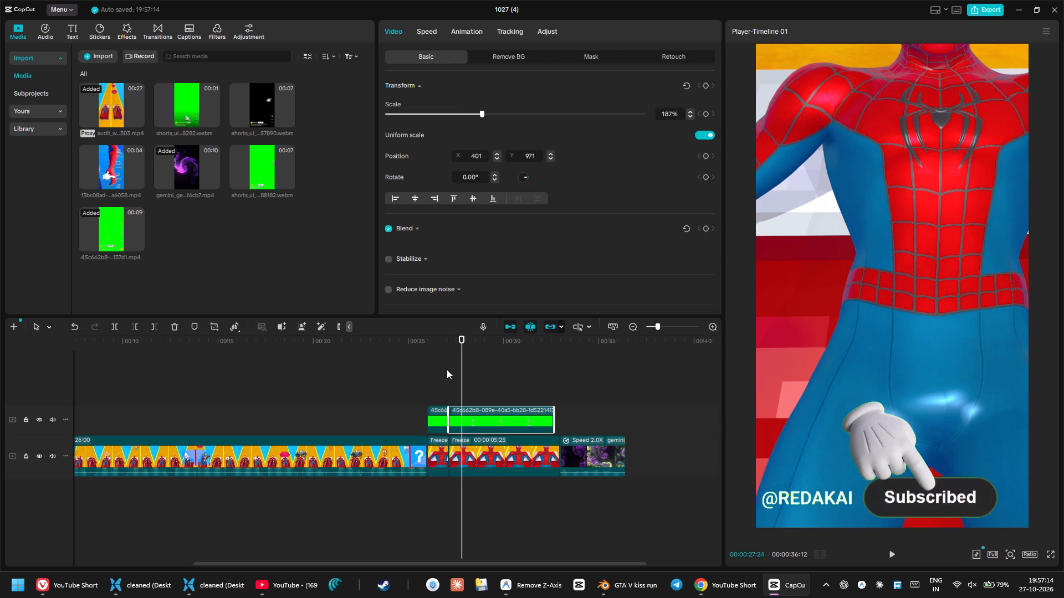
Split both the overlay and the freeze clip at 00:00:28:07, after the hand taps the Subscribe button.
click(451, 341)
key(space)
key(space)
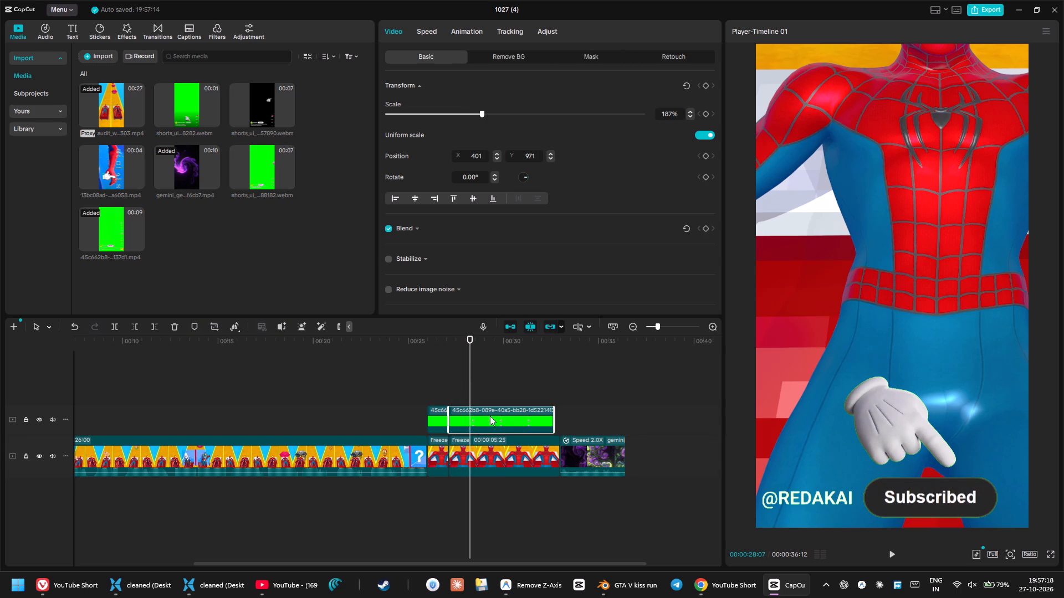
click(112, 329)
click(470, 447)
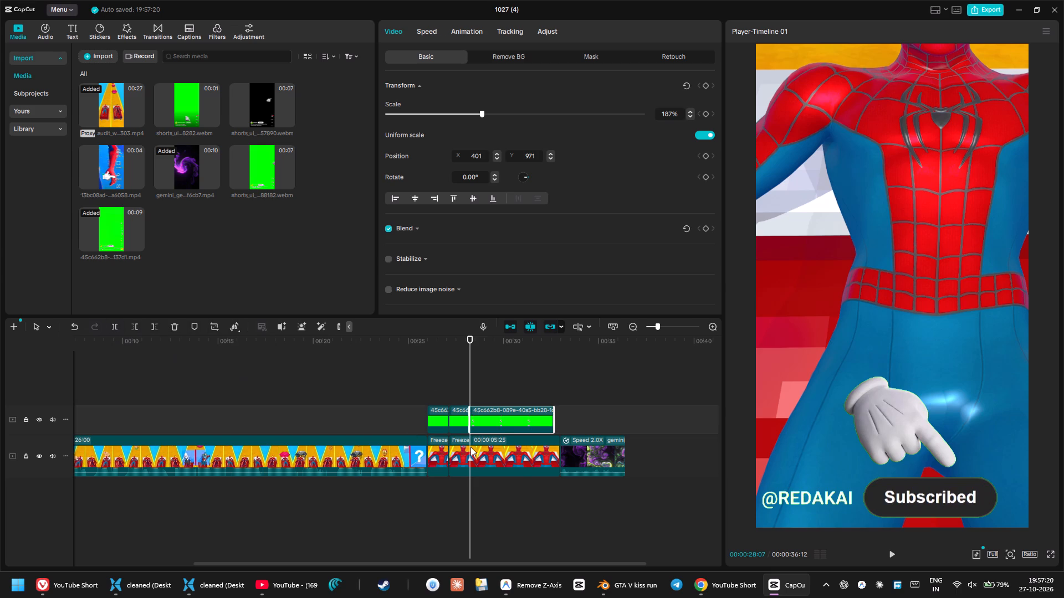
click(114, 324)
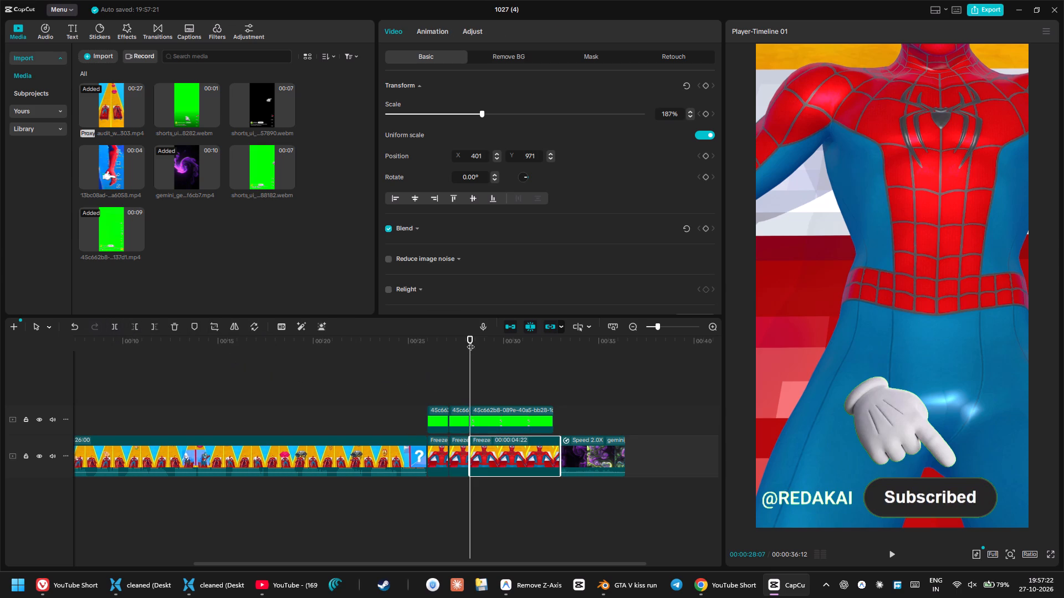
Scrub past 00:00:28:07 to find the share animation and trim a little off the start of the third overlay segment.
drag(472, 341, 484, 343)
drag(485, 358, 479, 357)
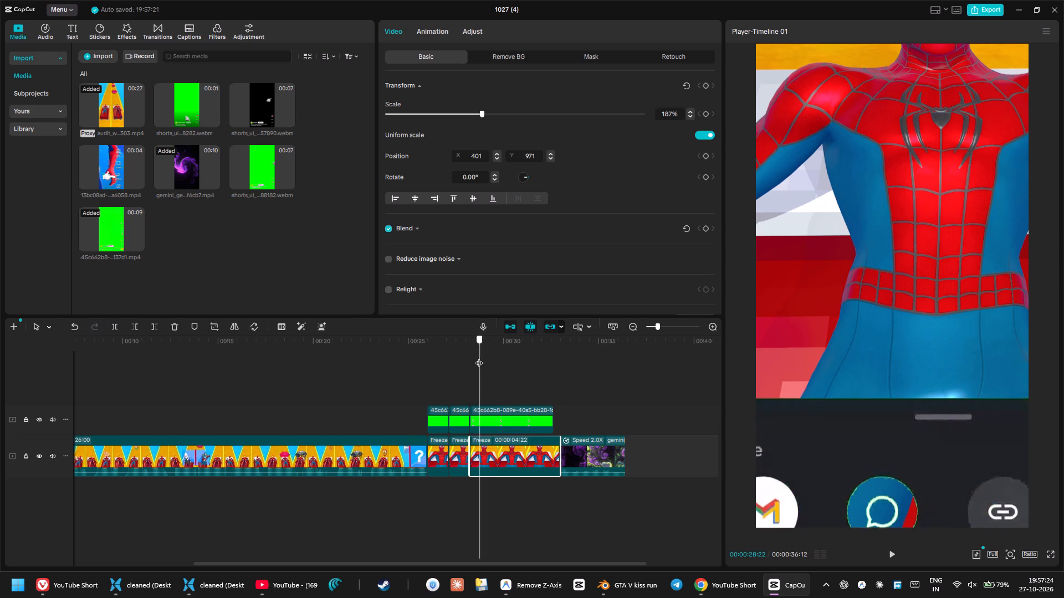
drag(479, 357, 476, 358)
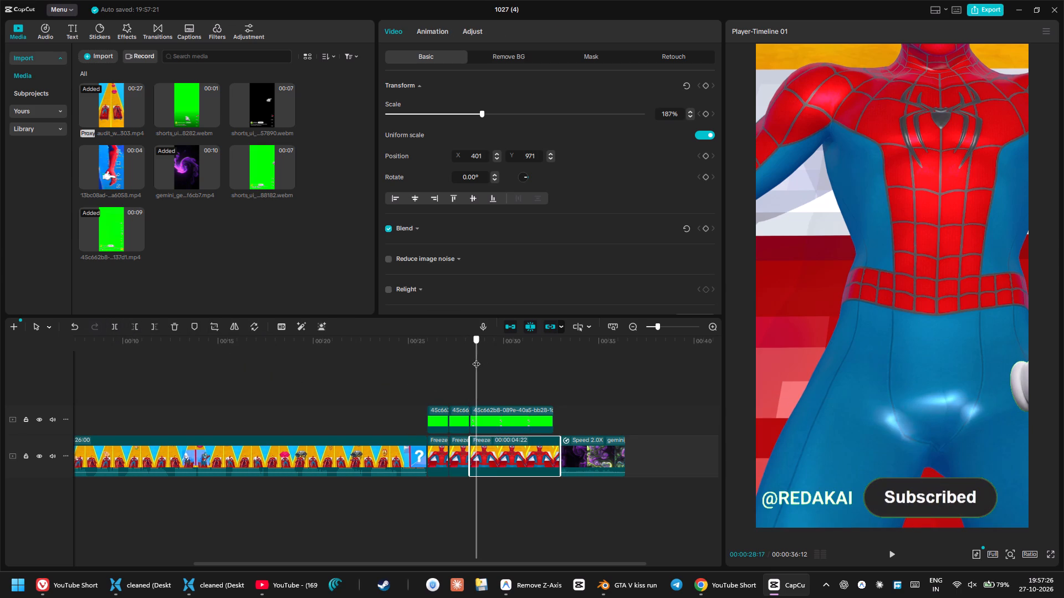
drag(476, 358, 472, 358)
click(482, 416)
drag(469, 416, 474, 416)
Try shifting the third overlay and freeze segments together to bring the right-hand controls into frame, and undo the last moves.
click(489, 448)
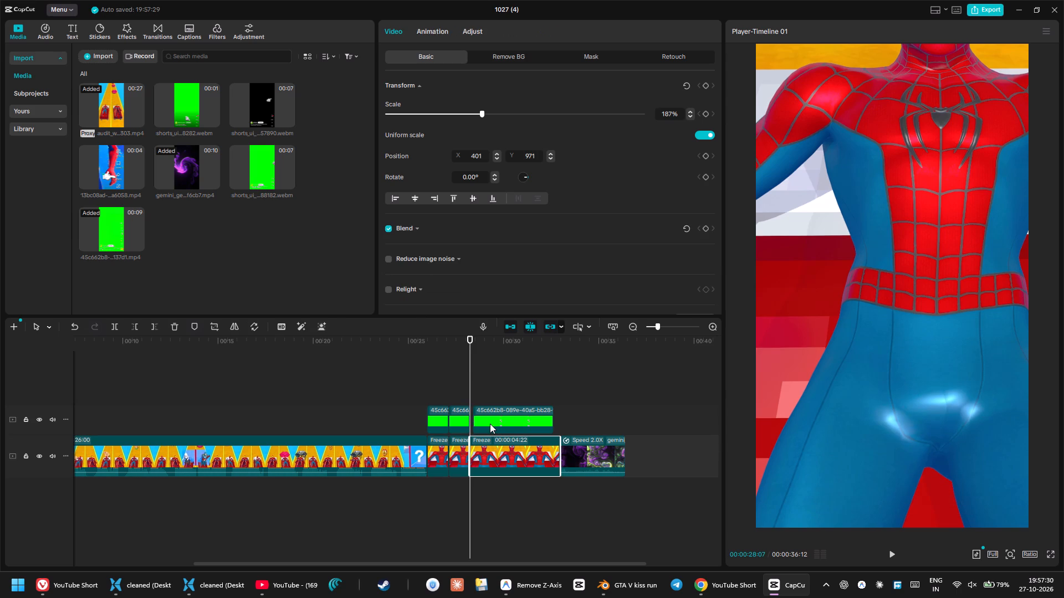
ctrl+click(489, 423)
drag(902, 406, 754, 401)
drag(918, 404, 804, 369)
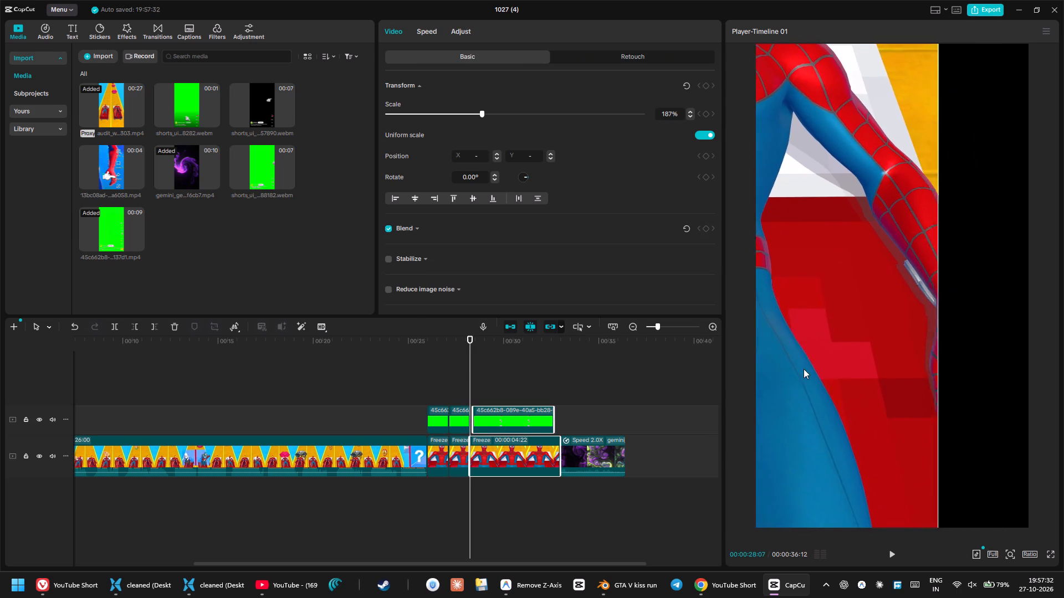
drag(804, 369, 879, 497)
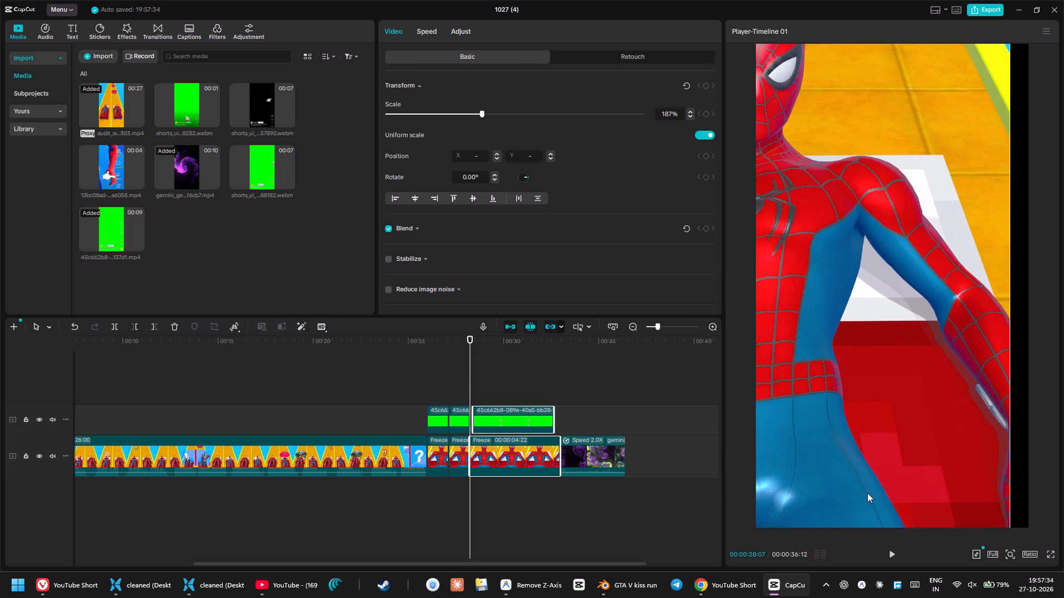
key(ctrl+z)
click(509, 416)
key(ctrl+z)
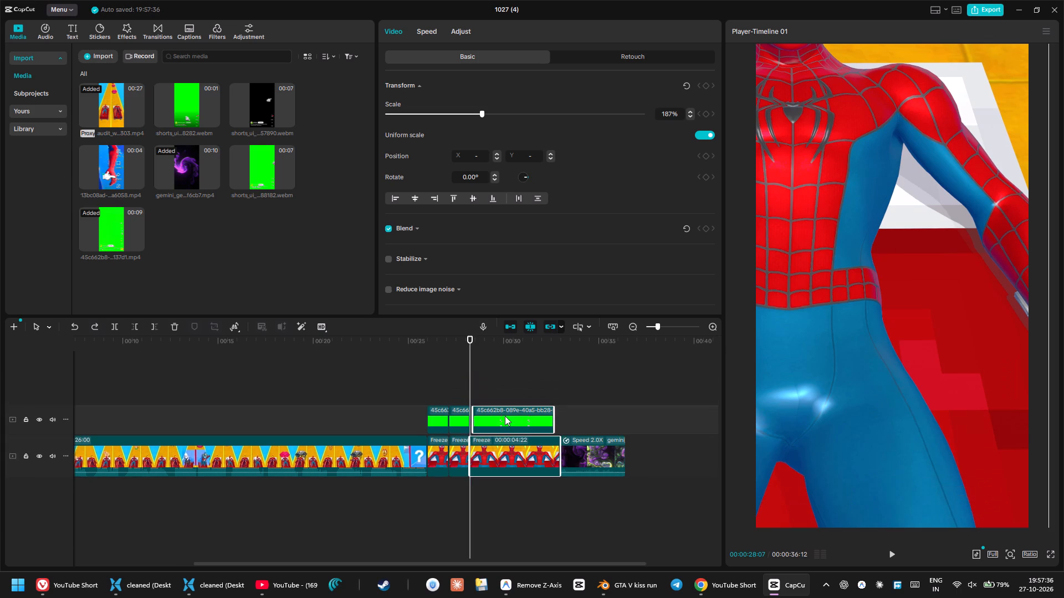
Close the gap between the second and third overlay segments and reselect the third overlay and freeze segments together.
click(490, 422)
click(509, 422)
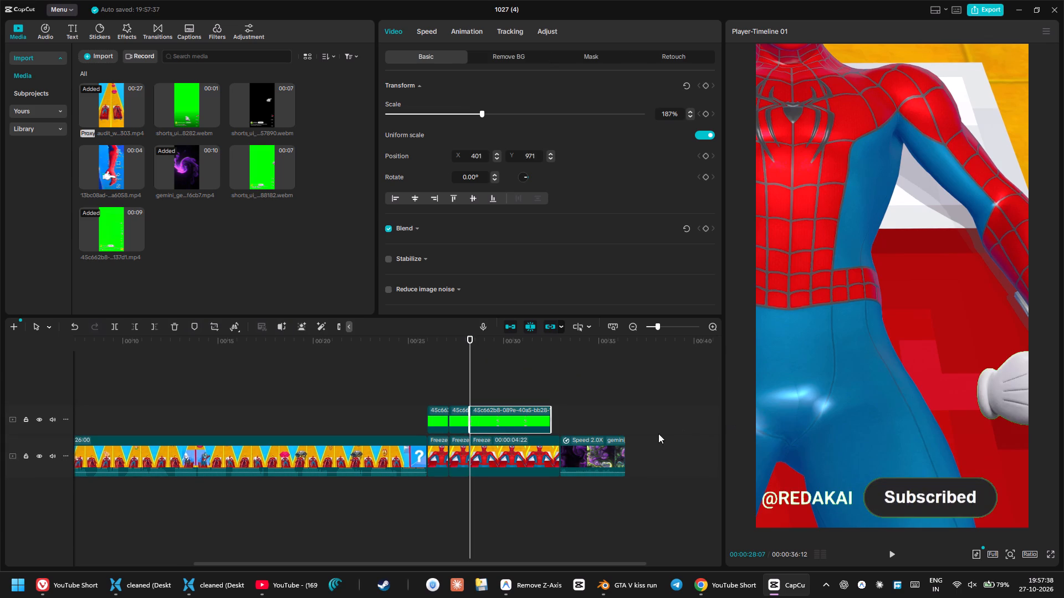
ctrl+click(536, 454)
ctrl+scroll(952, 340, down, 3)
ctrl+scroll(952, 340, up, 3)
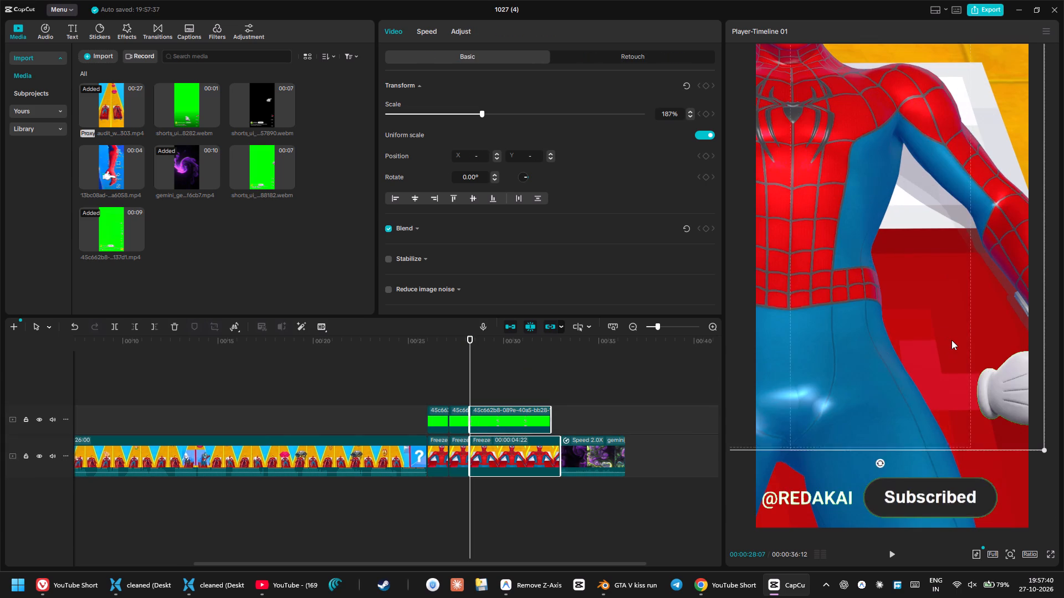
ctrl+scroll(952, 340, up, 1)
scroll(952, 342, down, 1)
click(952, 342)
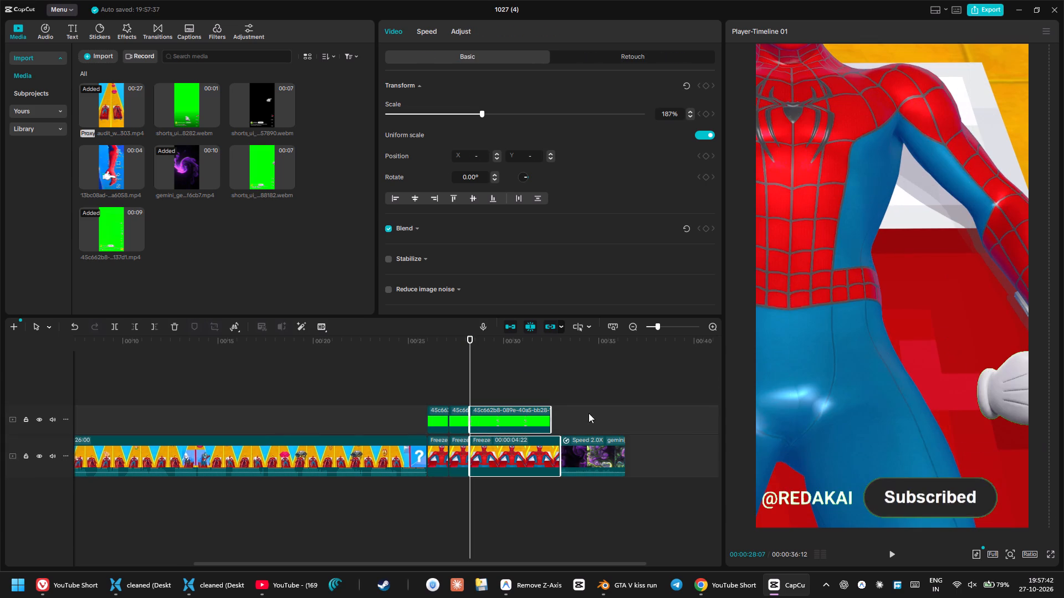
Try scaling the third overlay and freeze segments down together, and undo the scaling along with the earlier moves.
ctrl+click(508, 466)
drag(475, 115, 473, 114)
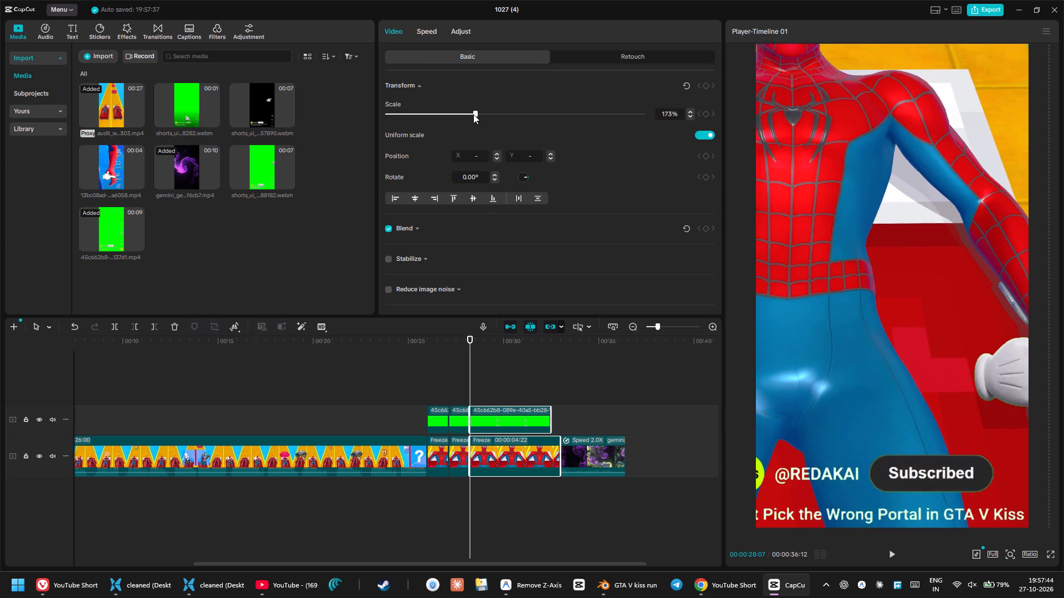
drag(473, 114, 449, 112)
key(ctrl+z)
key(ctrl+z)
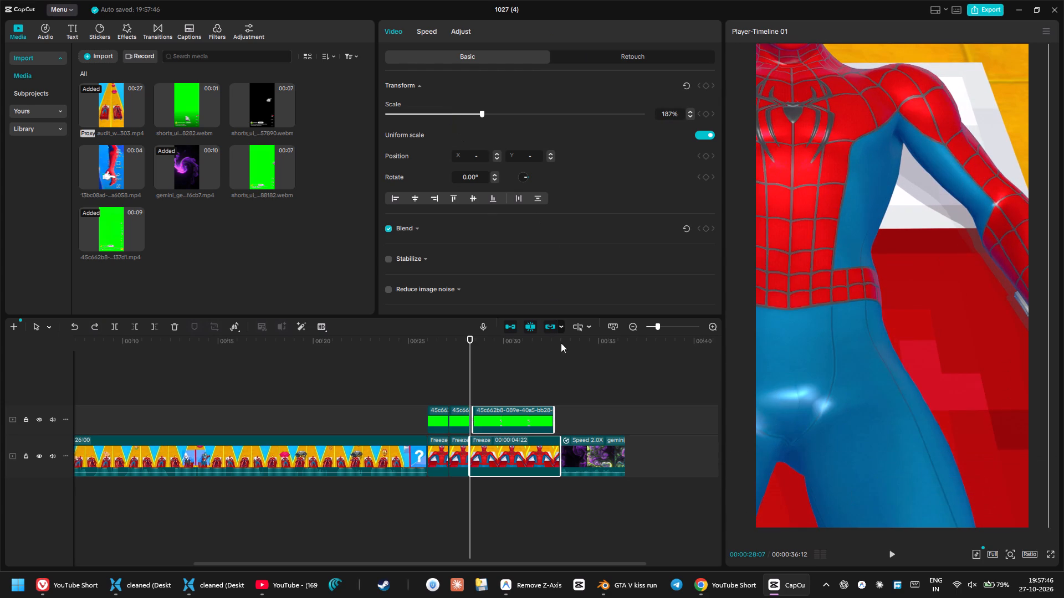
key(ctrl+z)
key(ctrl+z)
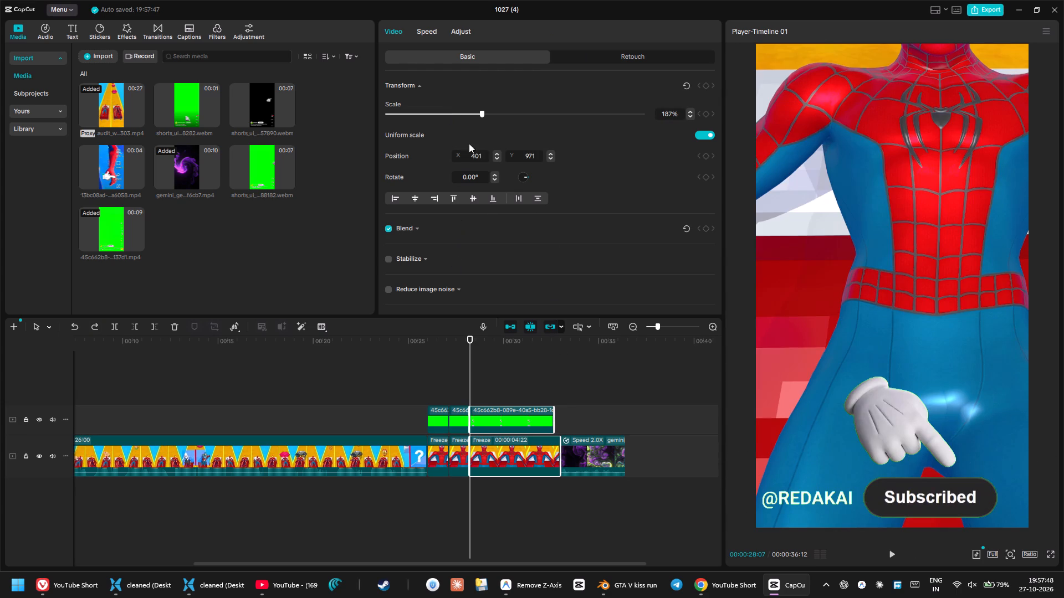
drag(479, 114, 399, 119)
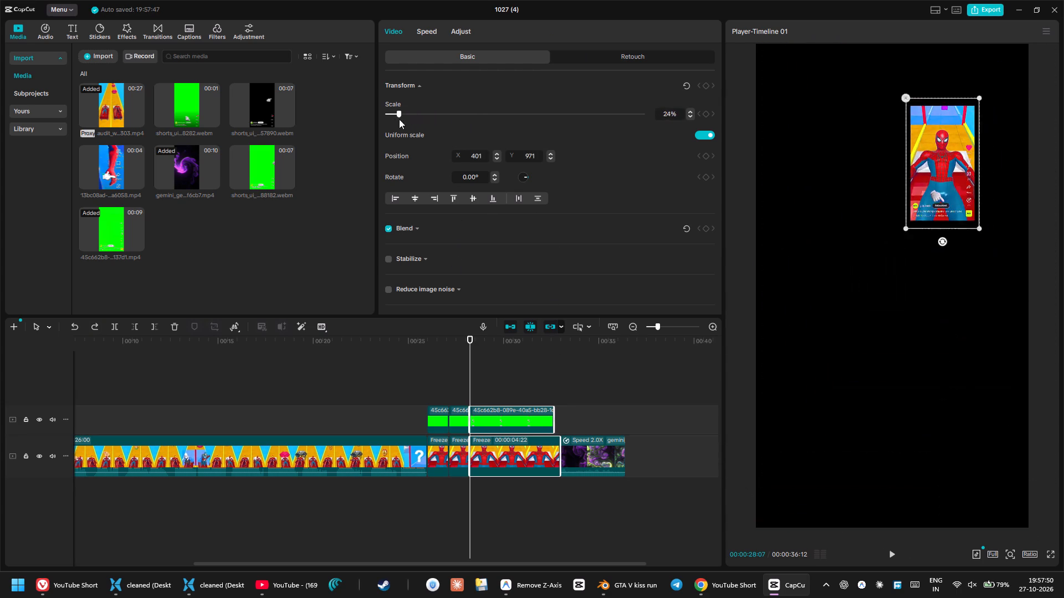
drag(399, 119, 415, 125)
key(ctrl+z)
Reposition the third overlay and freeze segments together so the column with the Share control is in frame.
drag(917, 319, 914, 322)
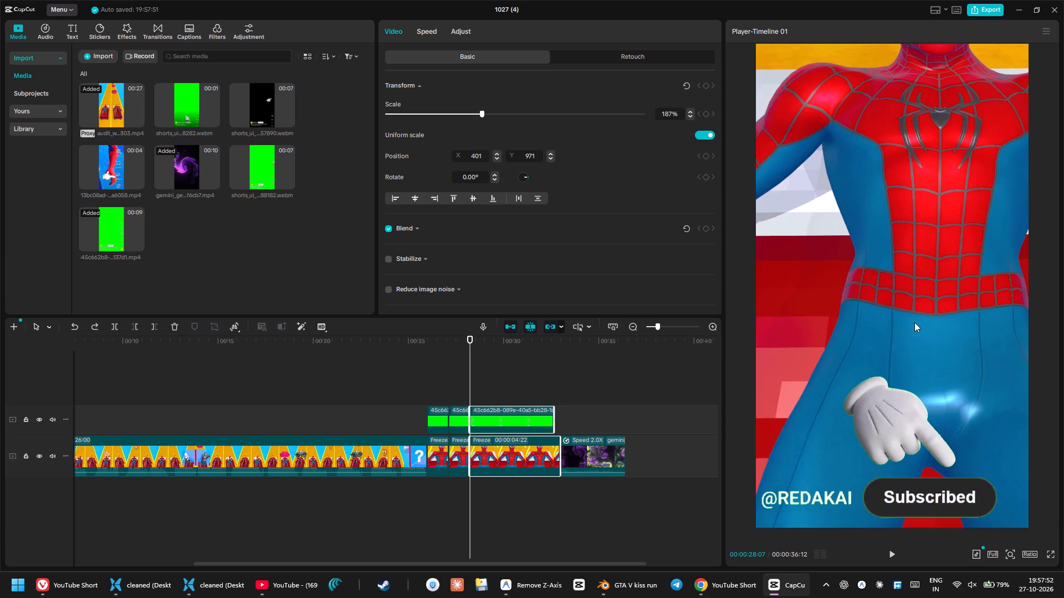
drag(914, 322, 769, 377)
drag(877, 378, 859, 309)
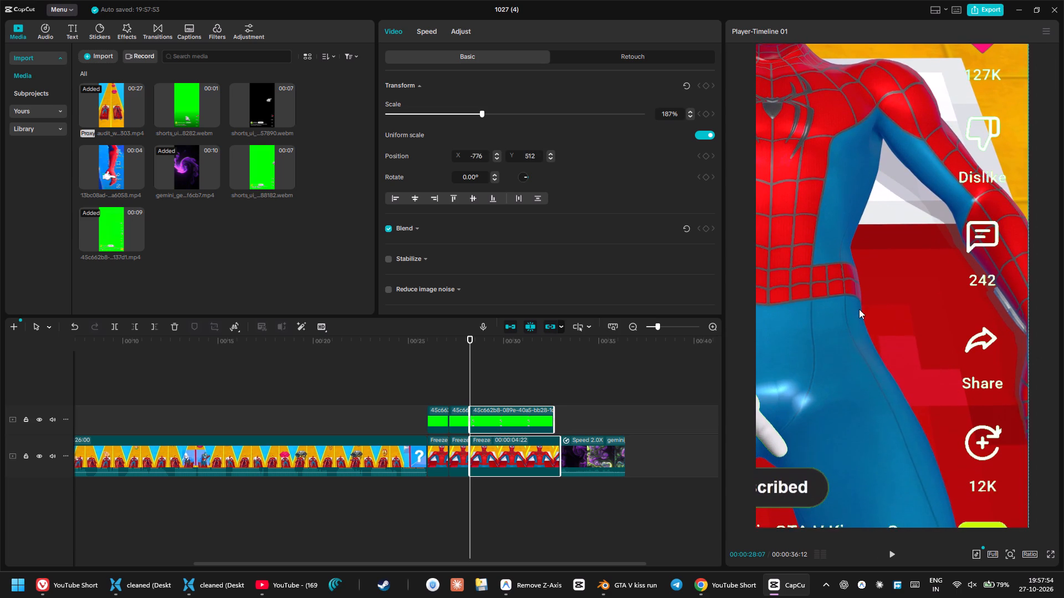
drag(859, 309, 864, 207)
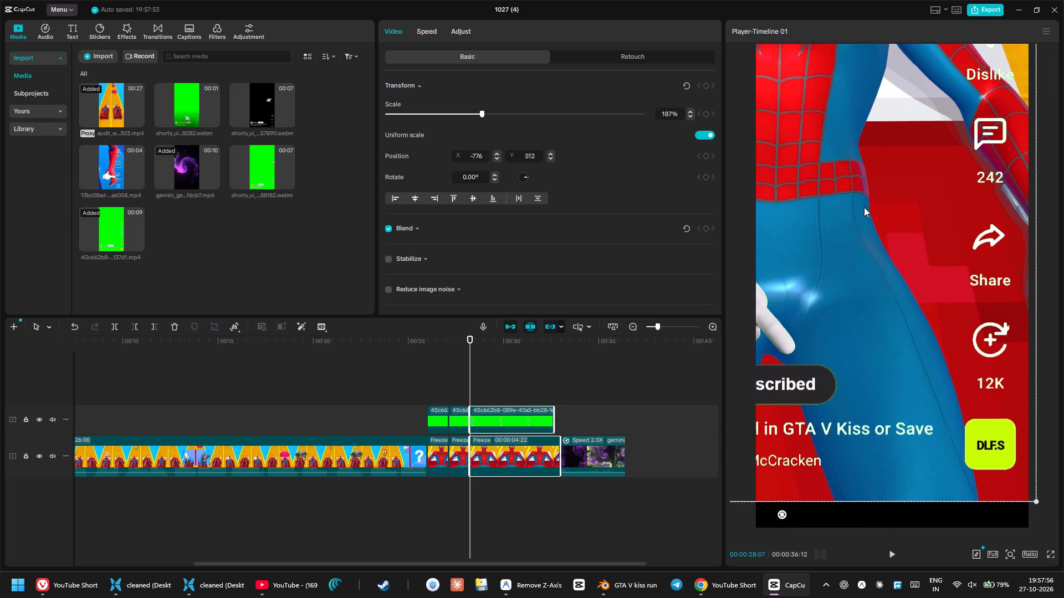
drag(864, 207, 865, 327)
Split the third overlay and freeze segments together at 00:00:29:04, where the share sheet has opened.
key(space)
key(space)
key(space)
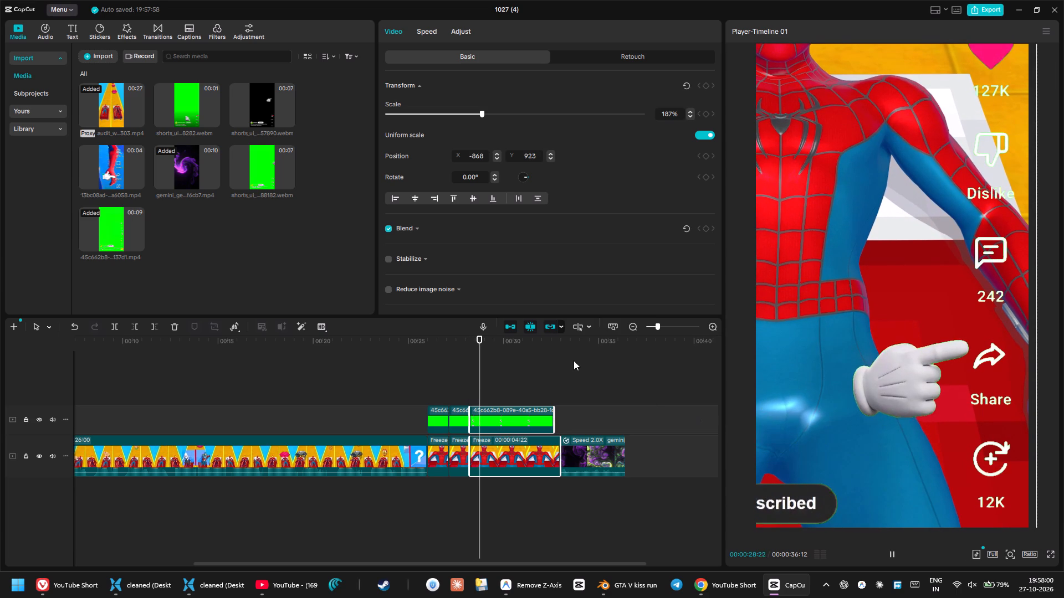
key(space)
drag(497, 343, 459, 343)
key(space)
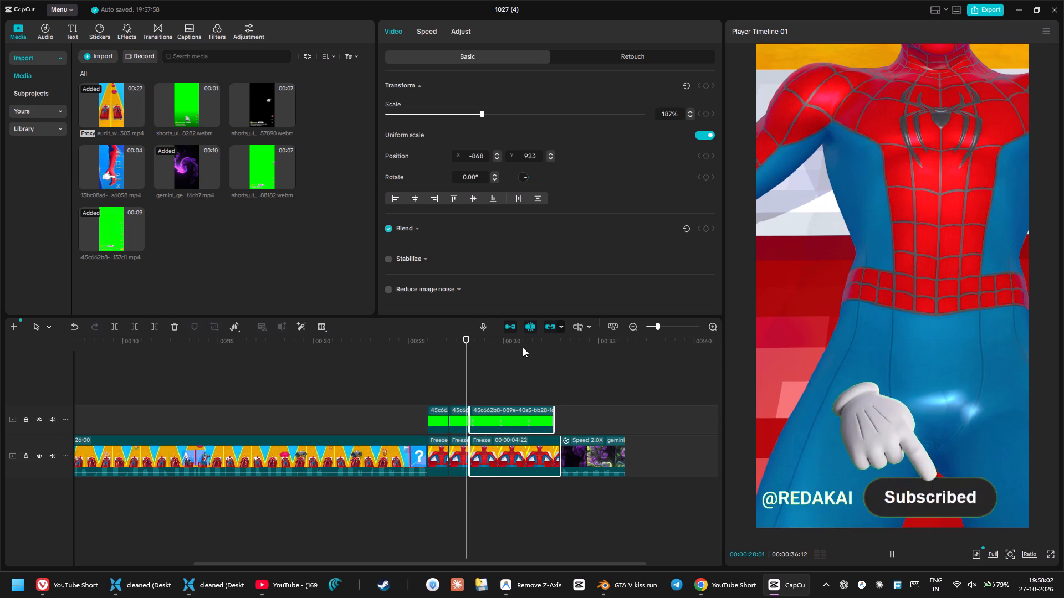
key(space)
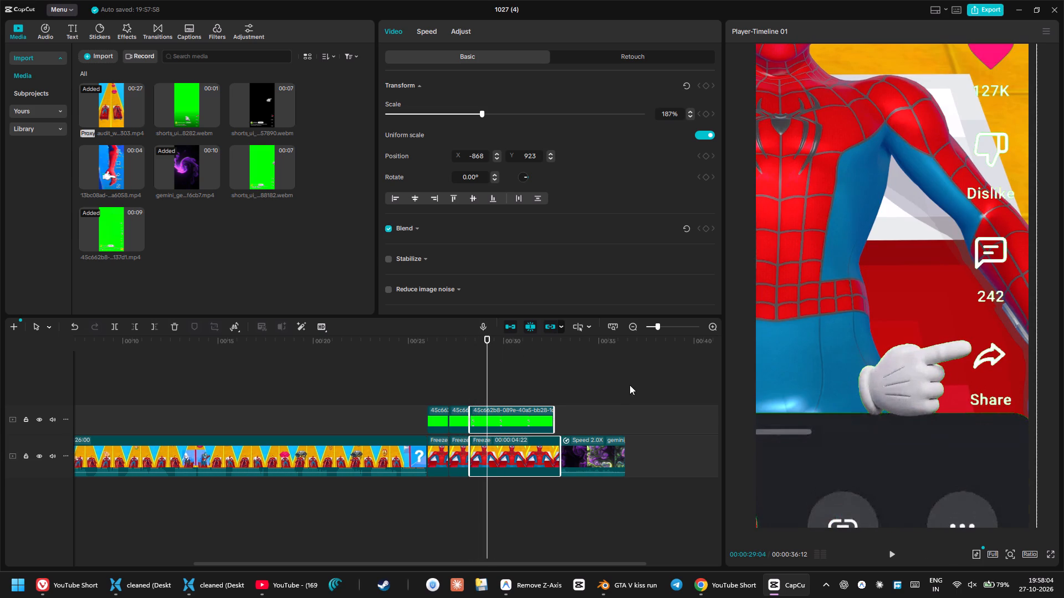
click(112, 327)
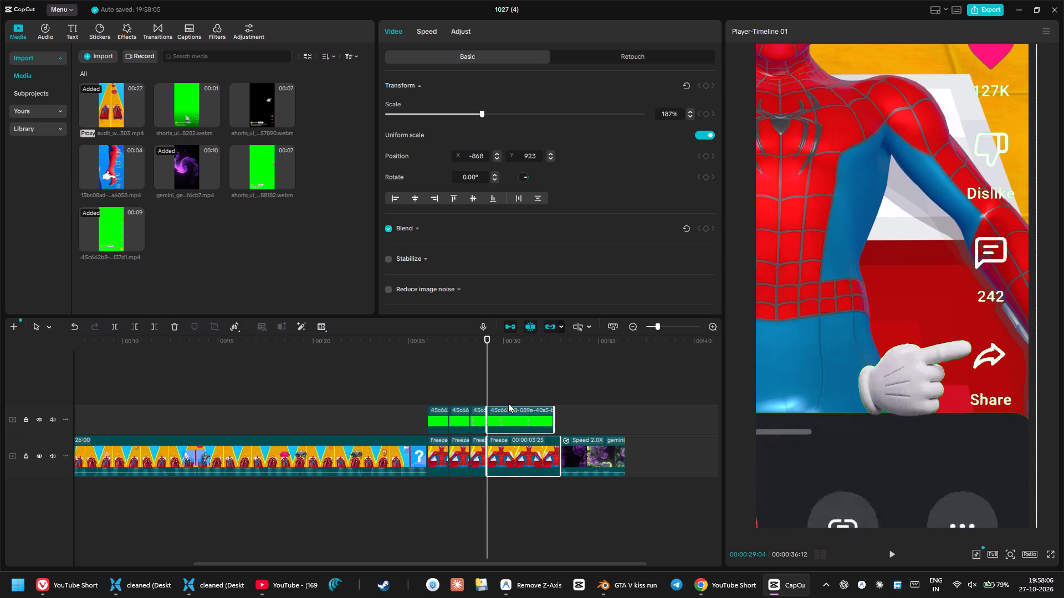
Reposition the new fourth overlay and freeze segments together to about X 1034, Y 2106, framing the Gmail and WhatsApp share options.
drag(486, 350, 498, 354)
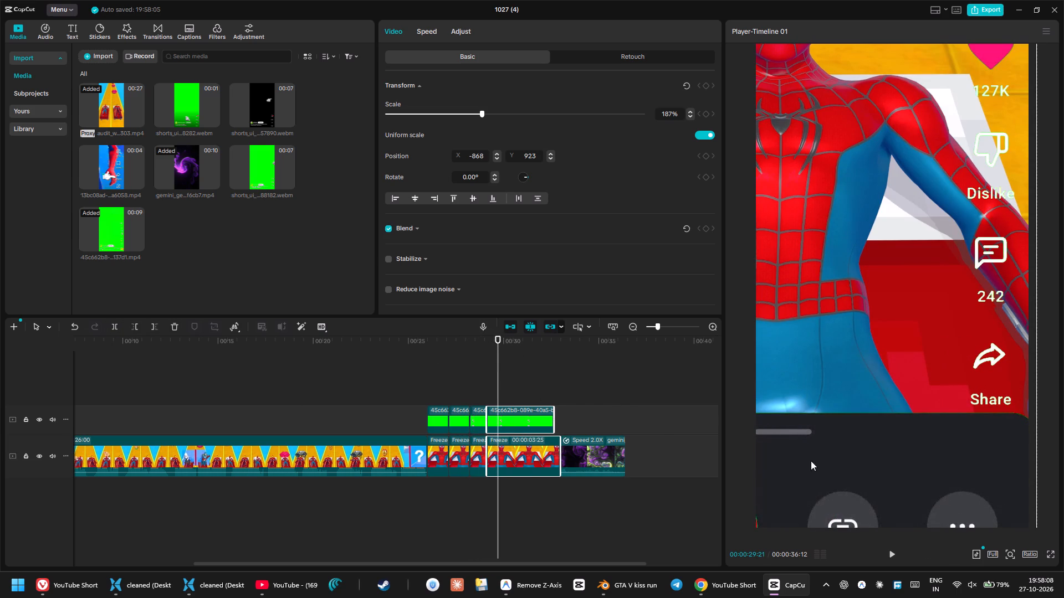
drag(817, 458, 1032, 329)
drag(934, 365, 938, 400)
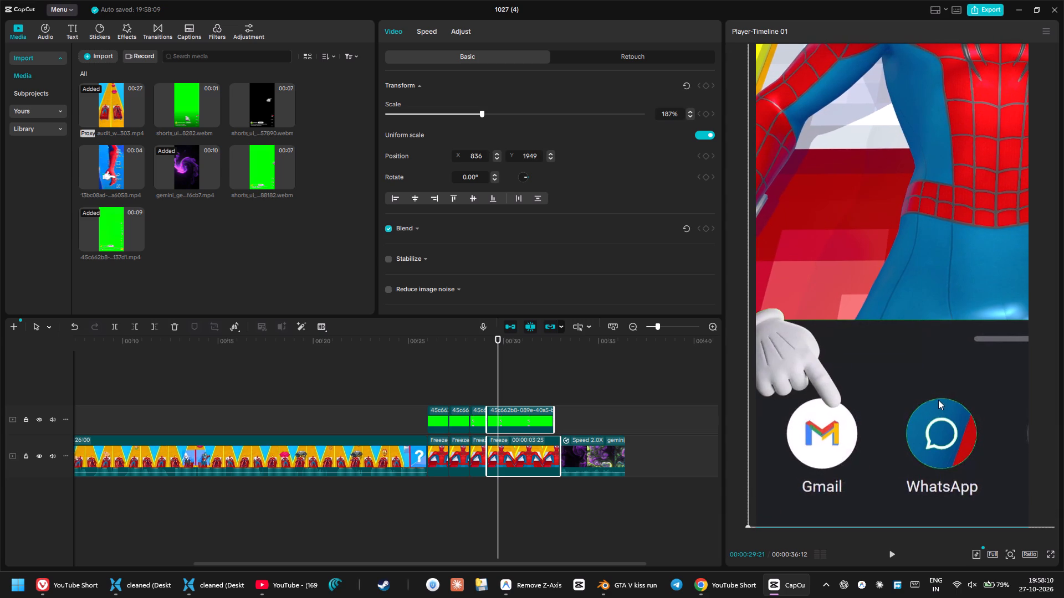
drag(938, 400, 958, 399)
scroll(932, 417, up, 5)
ctrl+scroll(921, 421, up, 5)
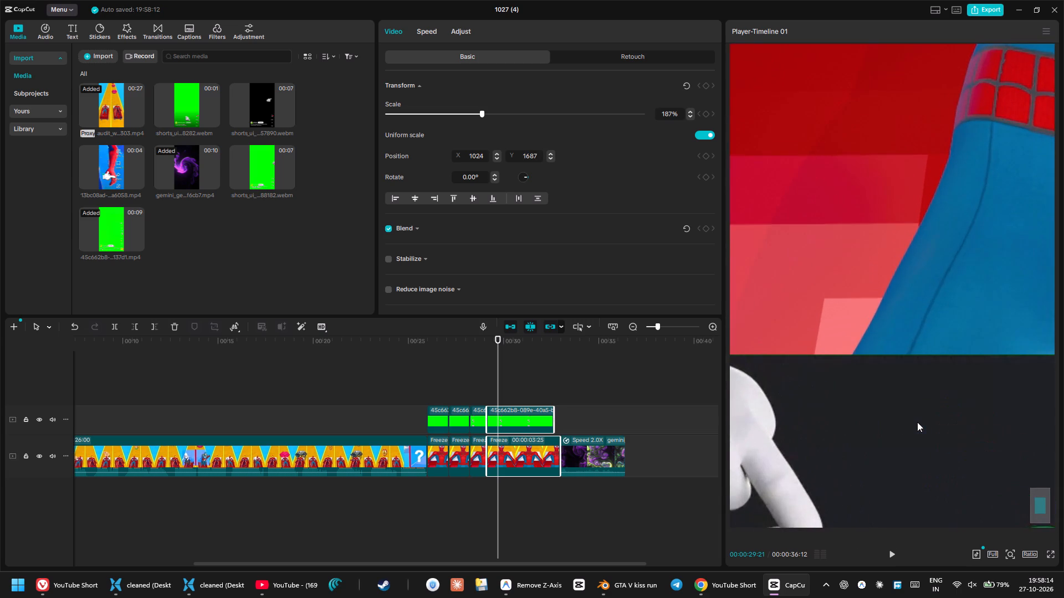
drag(891, 429, 999, 264)
ctrl+scroll(980, 281, down, 4)
drag(961, 323, 935, 340)
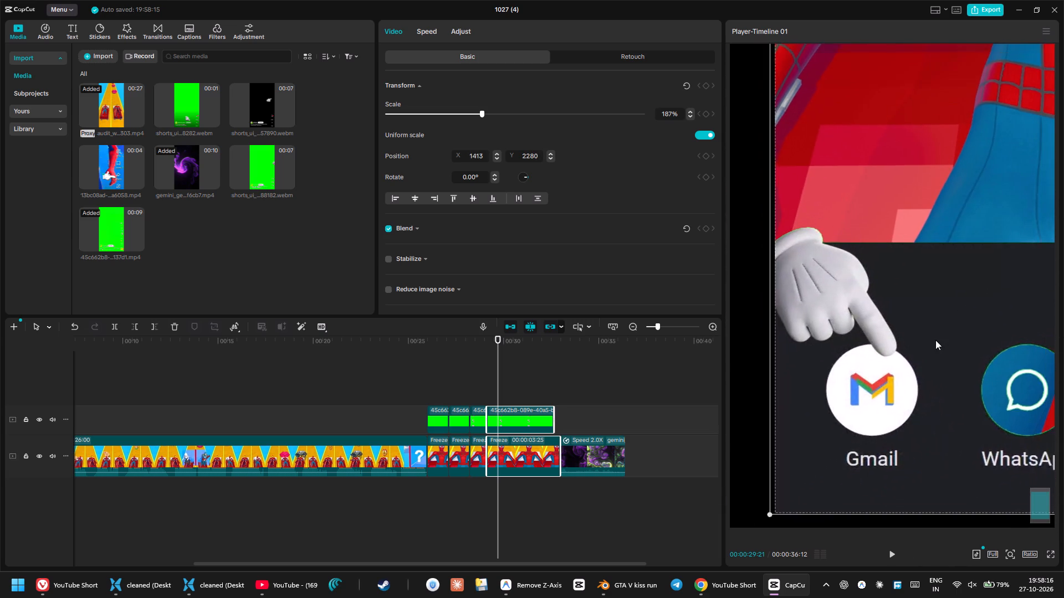
drag(935, 340, 901, 354)
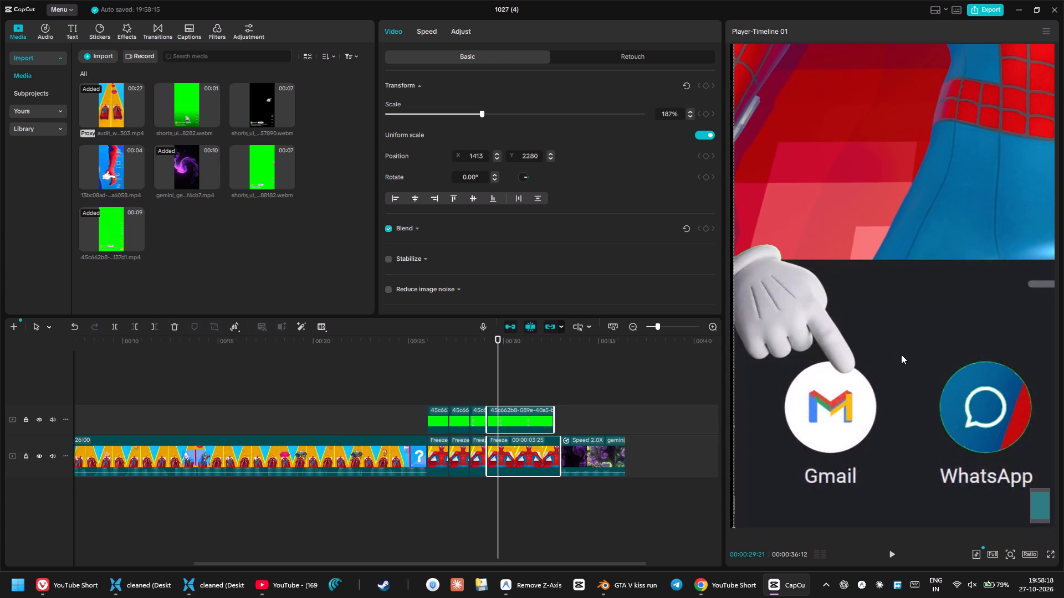
drag(901, 354, 899, 352)
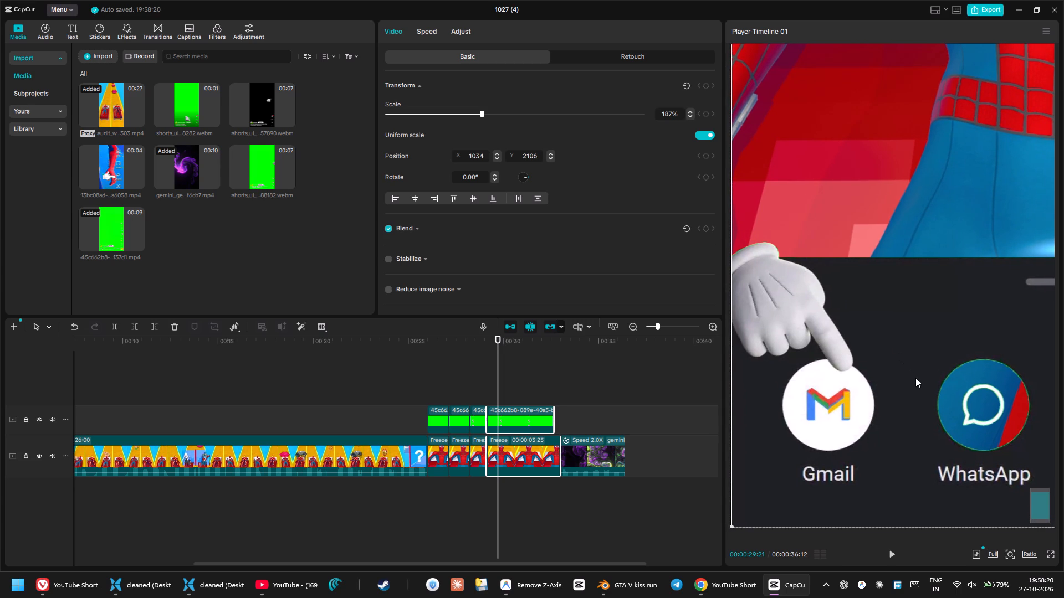
Split the fourth overlay and freeze segments at 00:00:30:16 and delete the parts after the cut.
ctrl+scroll(912, 382, up, 3)
drag(498, 344, 485, 344)
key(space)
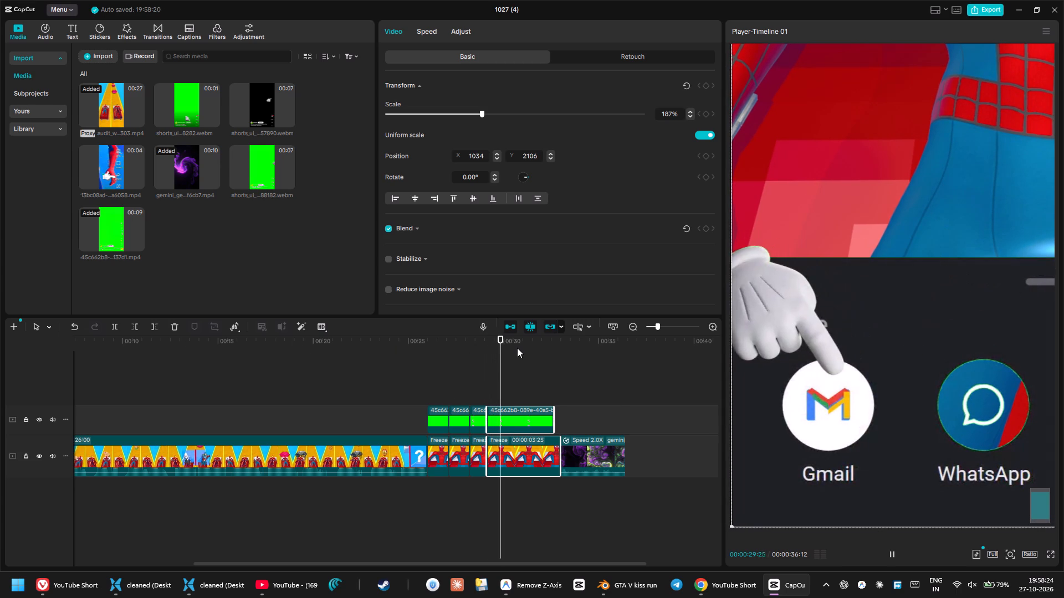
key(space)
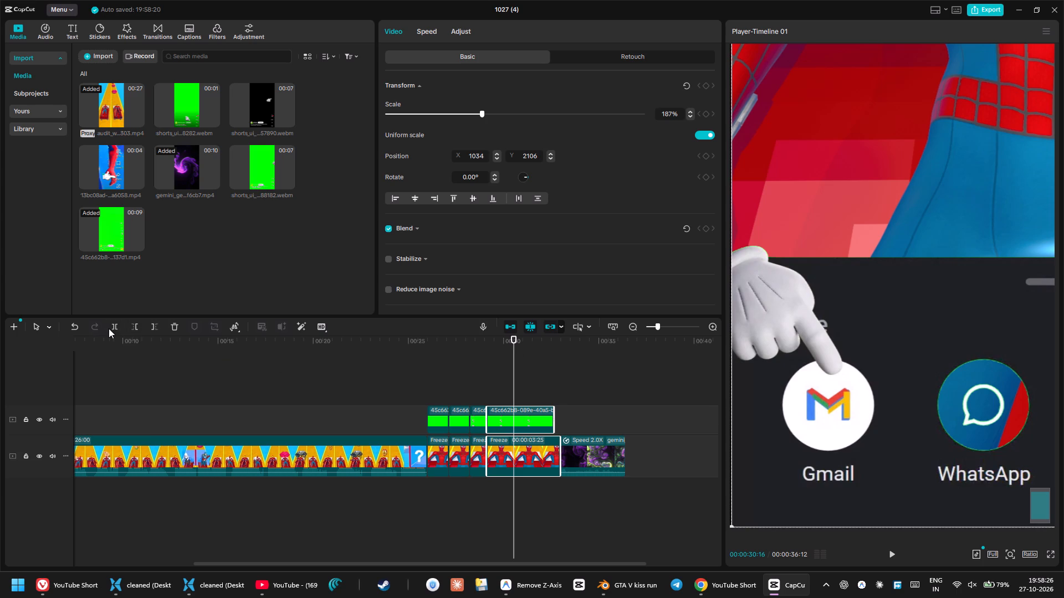
click(112, 328)
key(Delete)
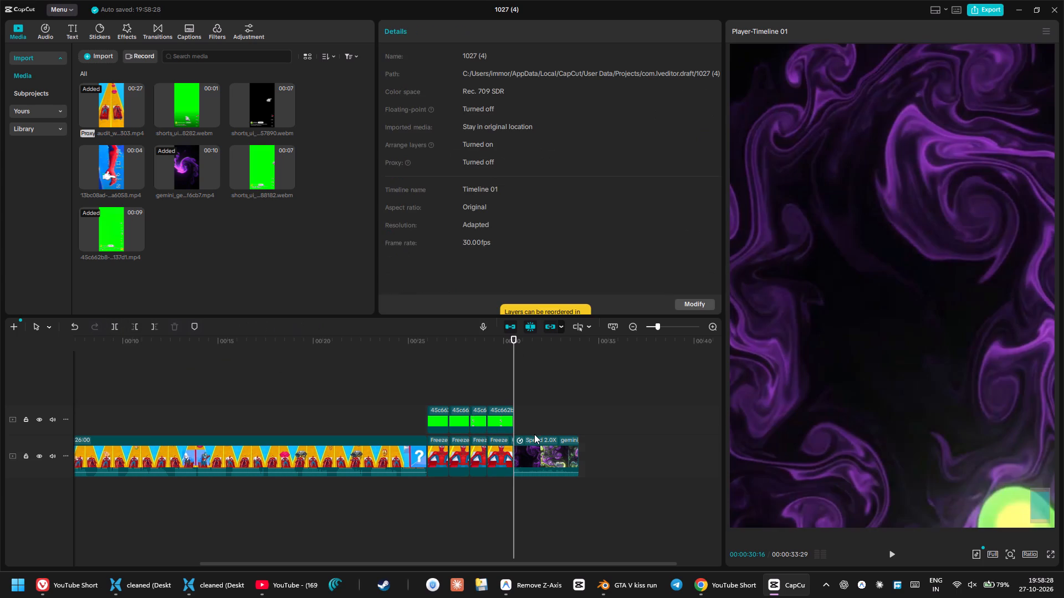
Play back the start of the closing purple clip and the zoomed overlay and freeze segments to check the edit.
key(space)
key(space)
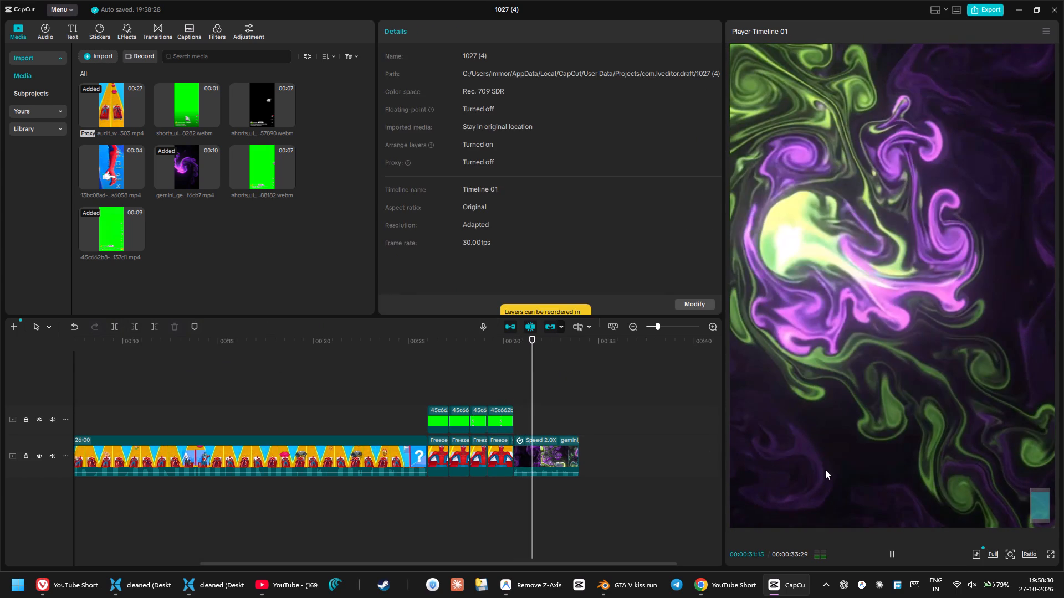
click(1051, 503)
drag(523, 338, 545, 362)
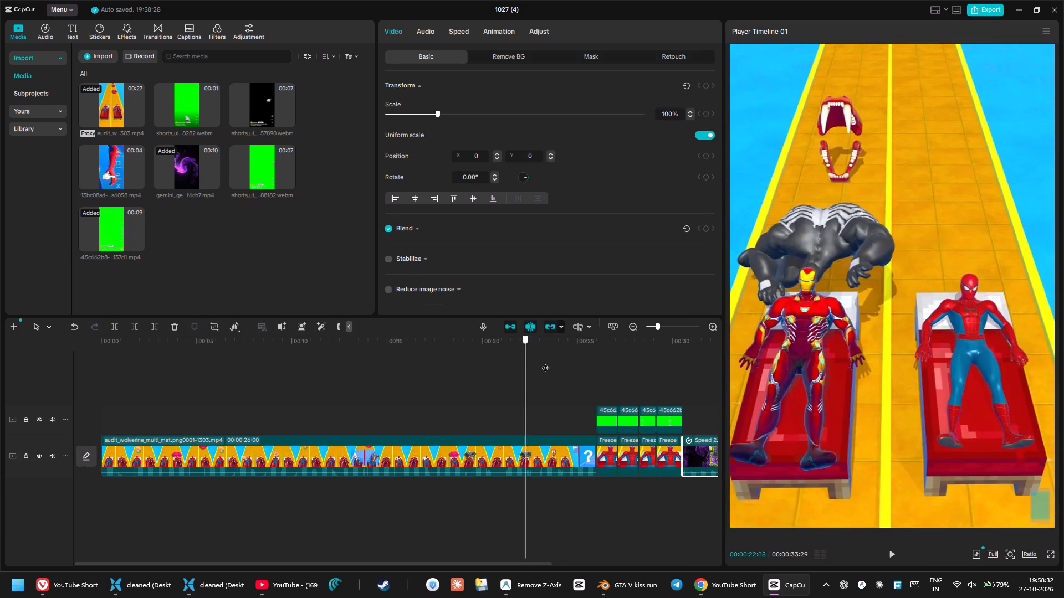
drag(545, 362, 580, 364)
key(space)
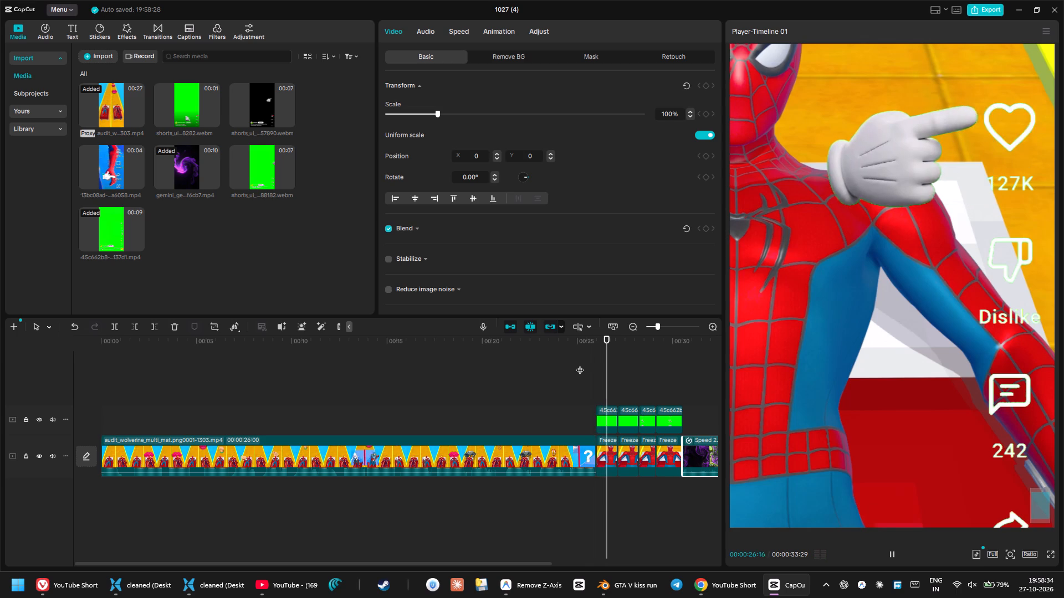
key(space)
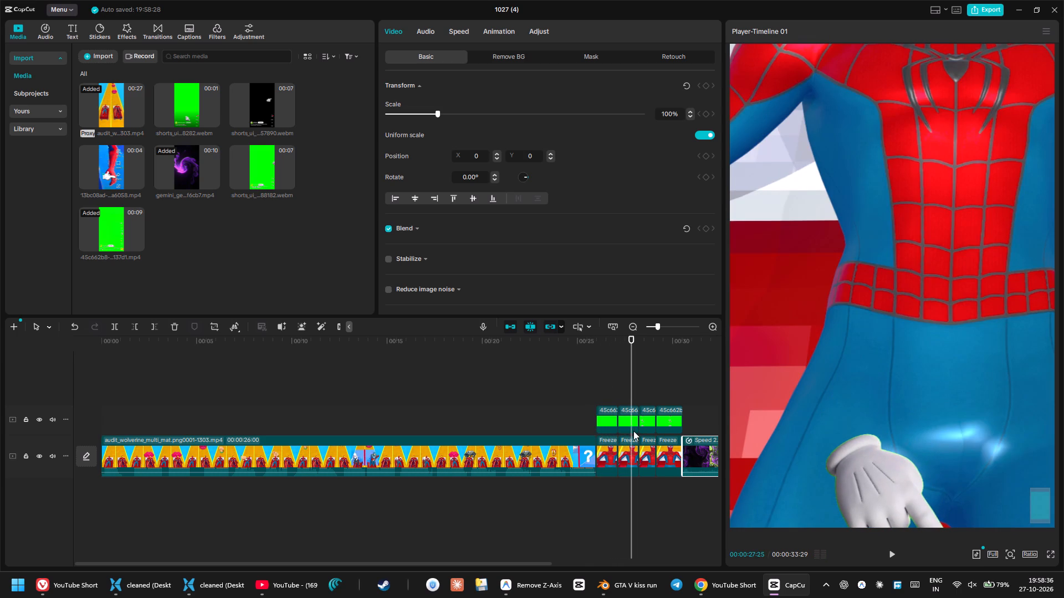
Move the second overlay and freeze segments up together to bring the Subscribe button back into frame.
click(631, 430)
ctrl+click(625, 453)
drag(882, 452, 887, 356)
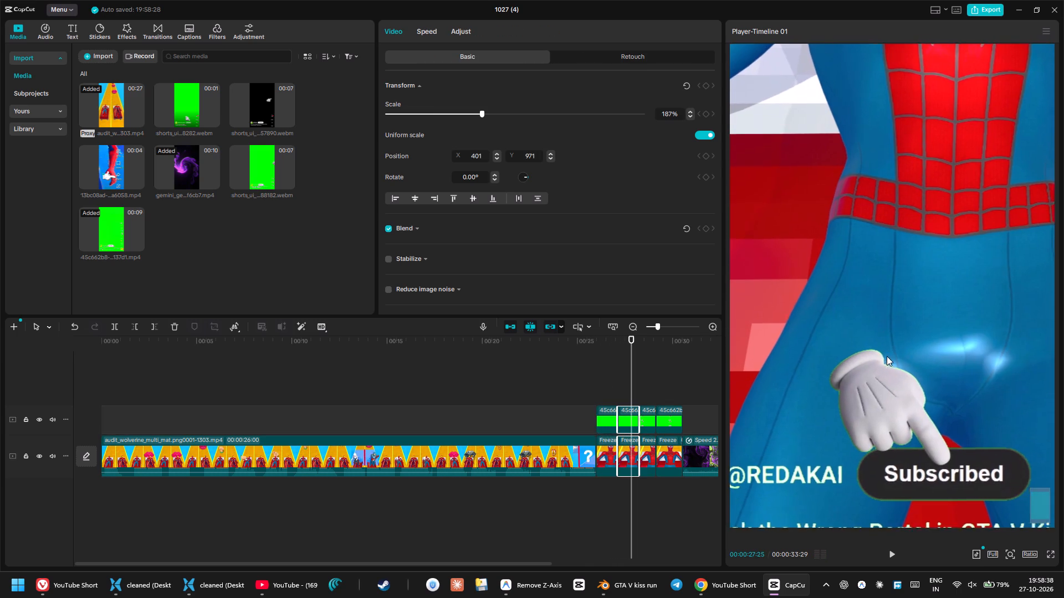
Reposition the second overlay and freeze segments together to about X 455, Y 1442, framing the channel handle and Subscribe button.
drag(887, 356, 888, 296)
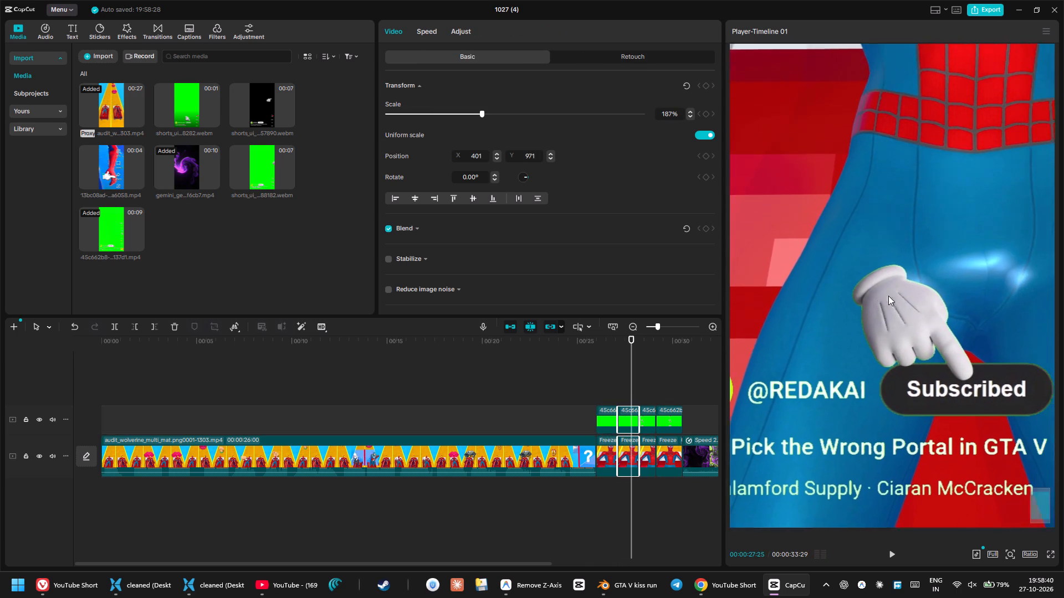
drag(888, 296, 876, 379)
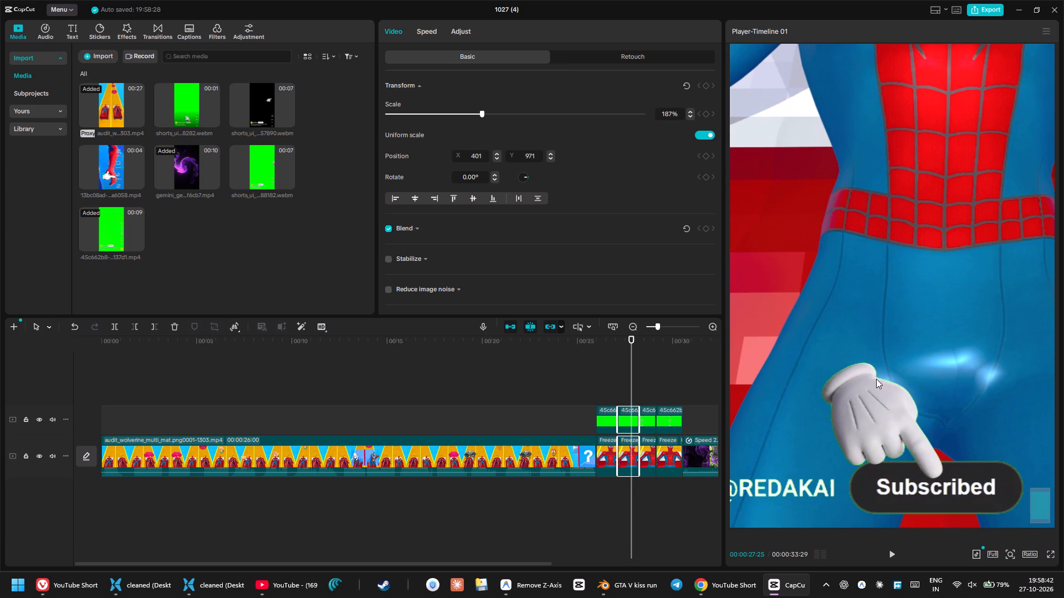
drag(876, 379, 891, 375)
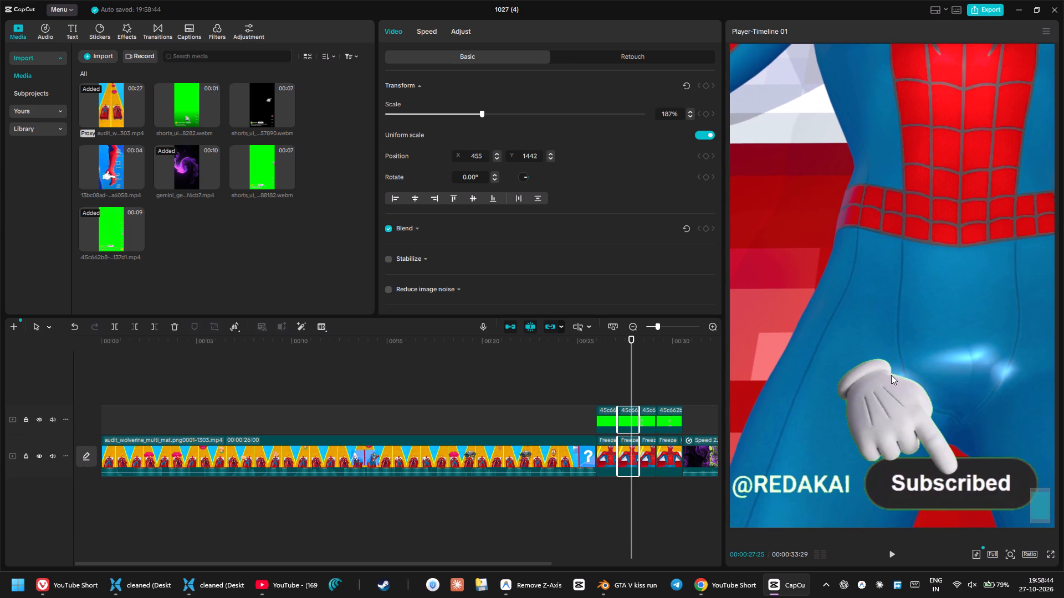
Play the timeline from the first zoomed freeze segment into the ending clip to check framing, and return to the freeze frames' start.
drag(634, 345, 612, 343)
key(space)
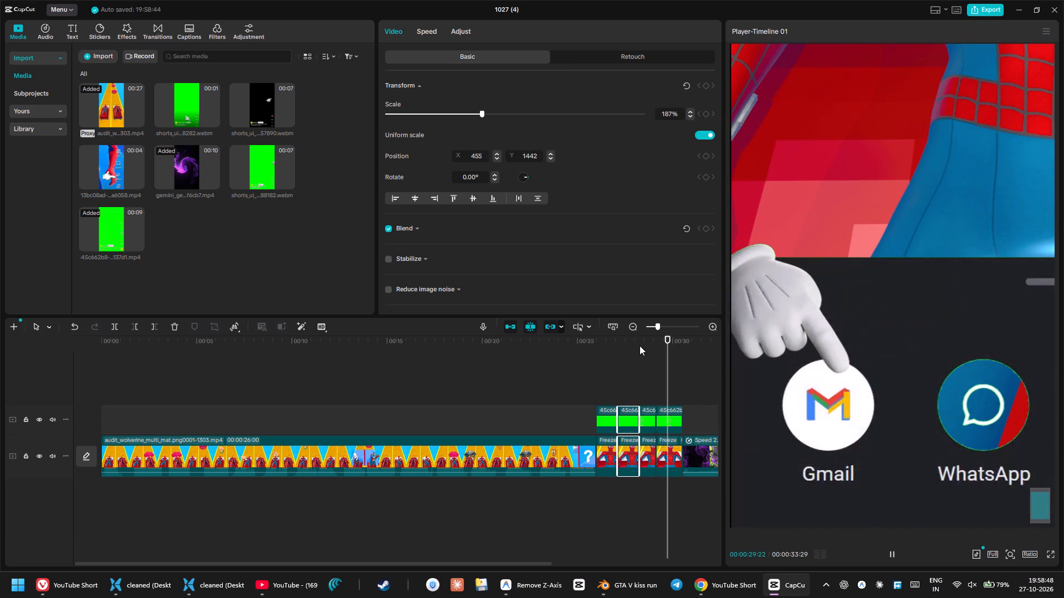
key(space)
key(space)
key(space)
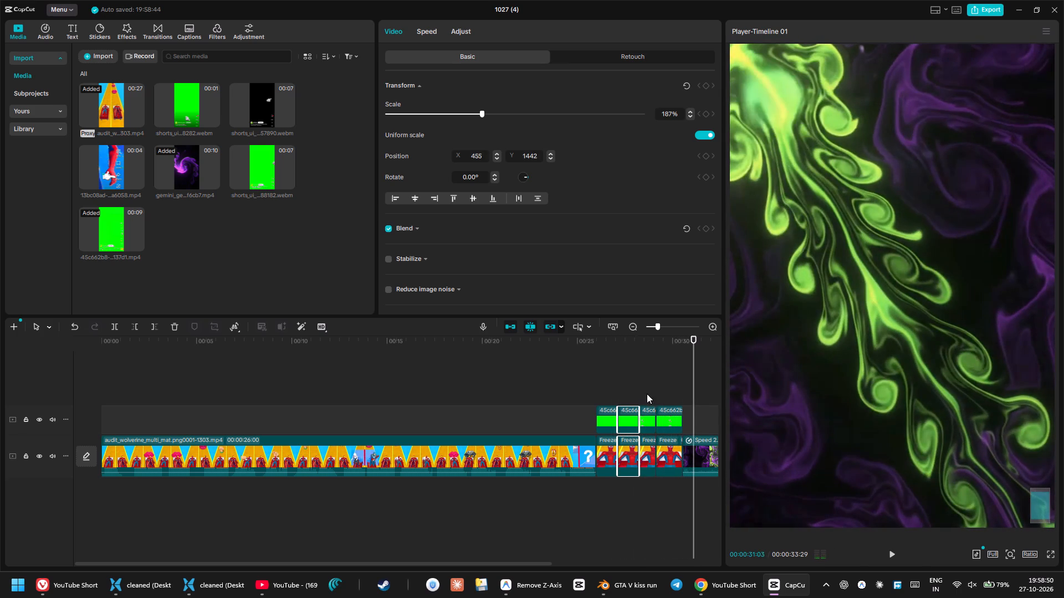
drag(678, 341, 598, 342)
Switch to the Vivaldi browser and search Google for "click sound yt effect".
click(71, 581)
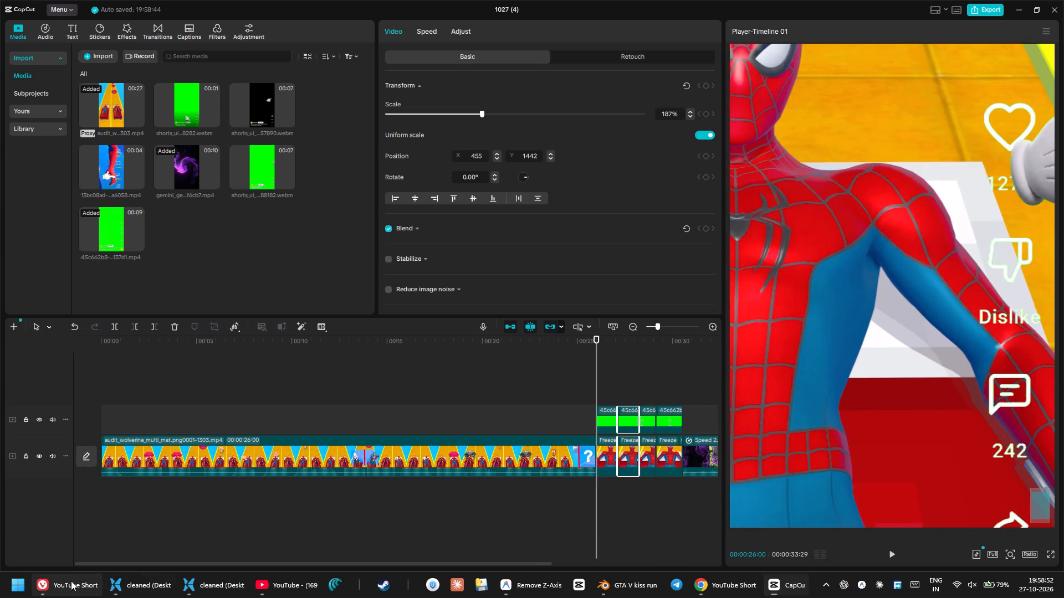
click(573, 35)
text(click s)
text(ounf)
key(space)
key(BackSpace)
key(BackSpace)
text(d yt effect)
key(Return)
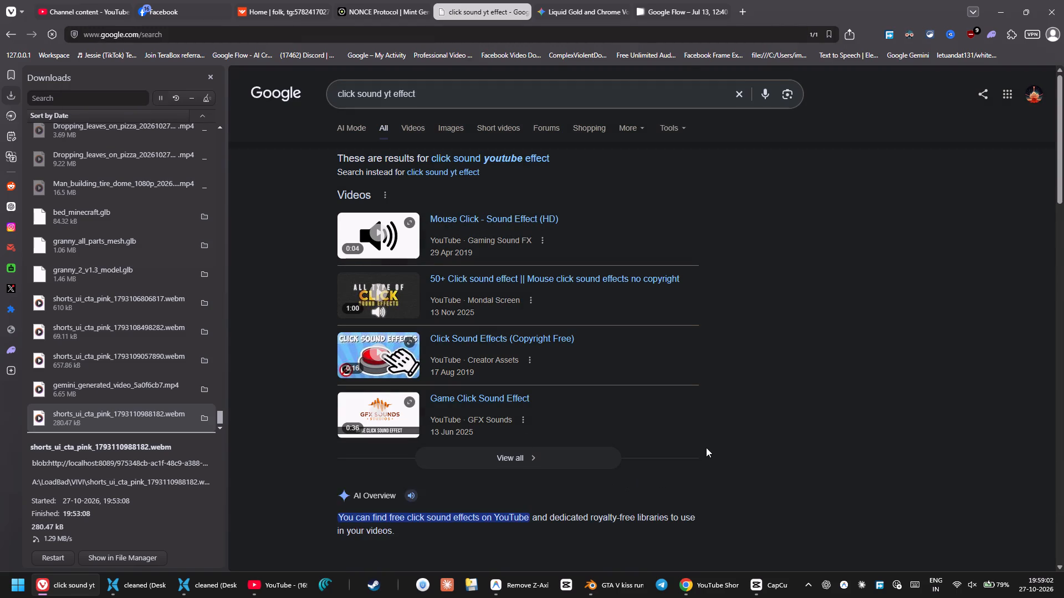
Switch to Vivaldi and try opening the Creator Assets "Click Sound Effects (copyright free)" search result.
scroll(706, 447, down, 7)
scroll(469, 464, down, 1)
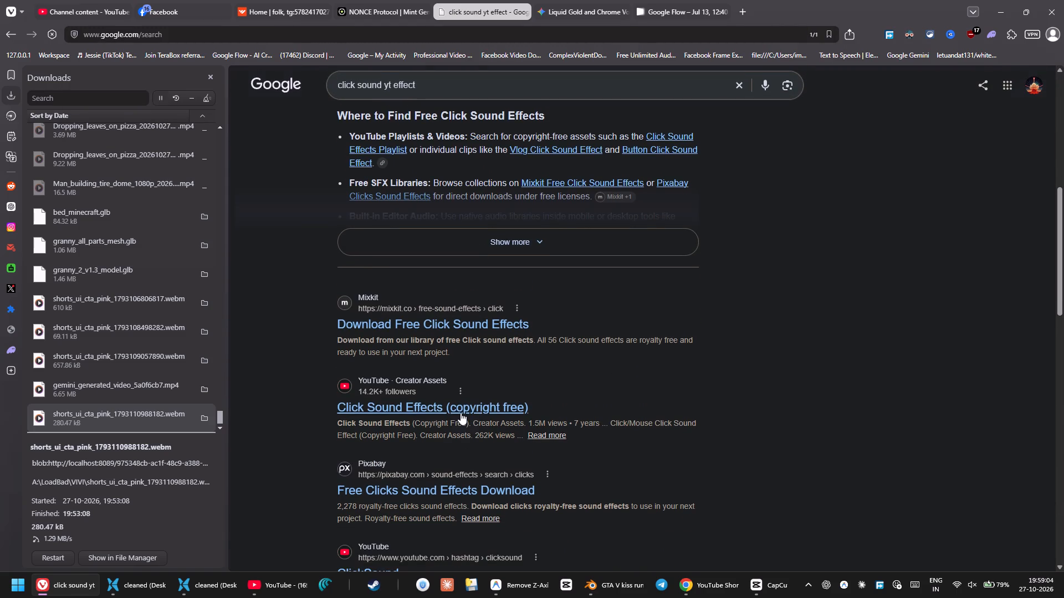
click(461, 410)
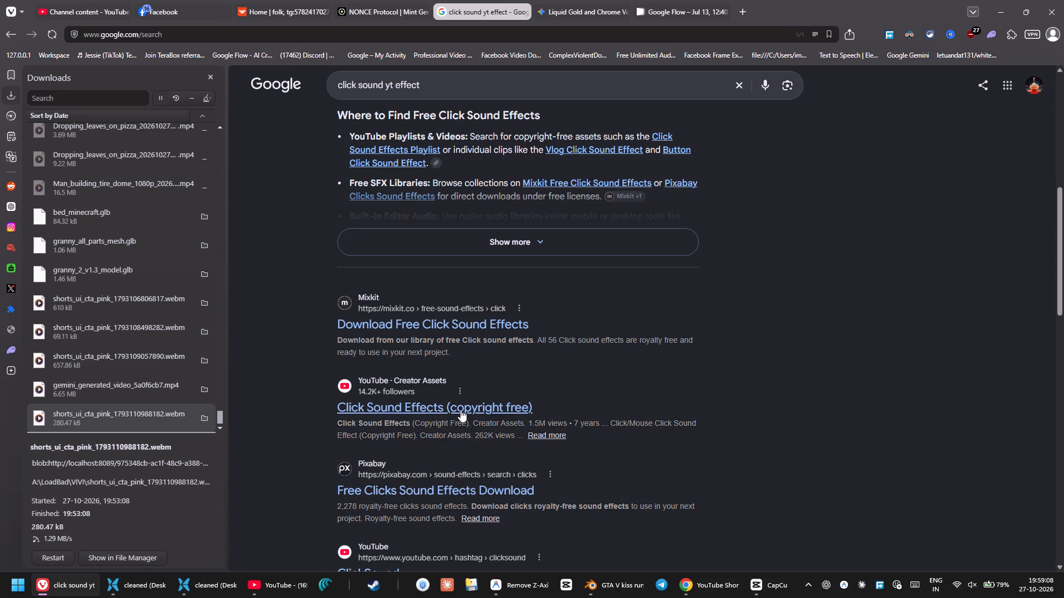
Search Google for "click sound effect mp3 free download" and open the Myinstants Mouse Click Sound result.
click(436, 87)
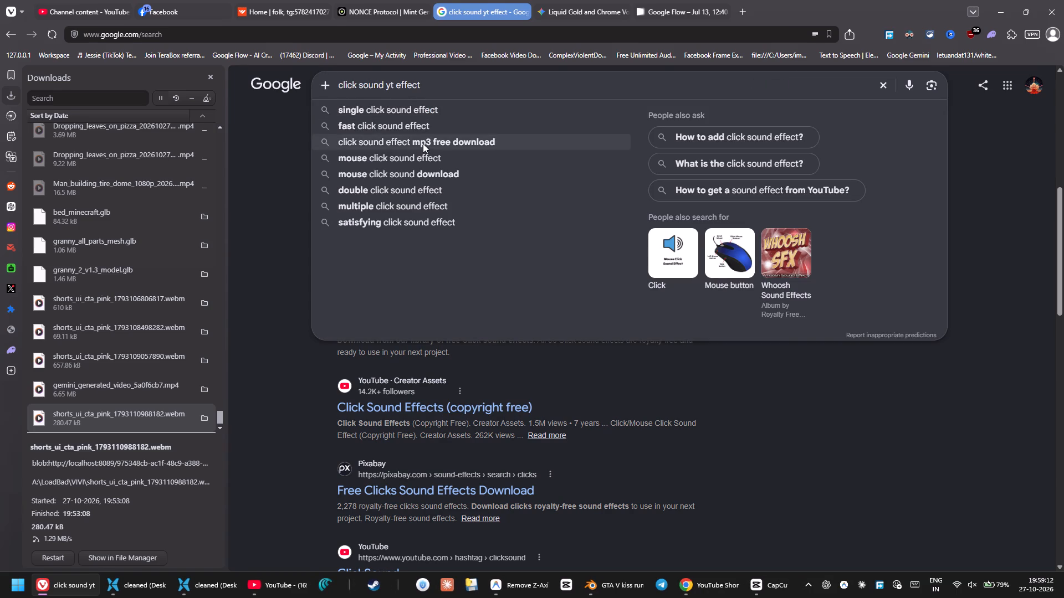
click(423, 144)
scroll(426, 212, down, 5)
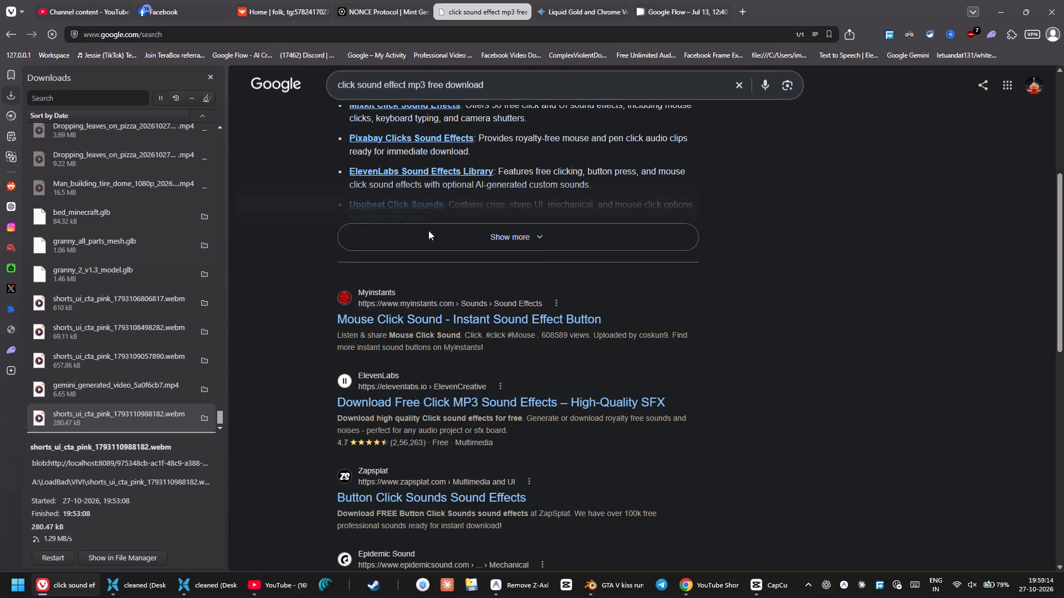
click(448, 315)
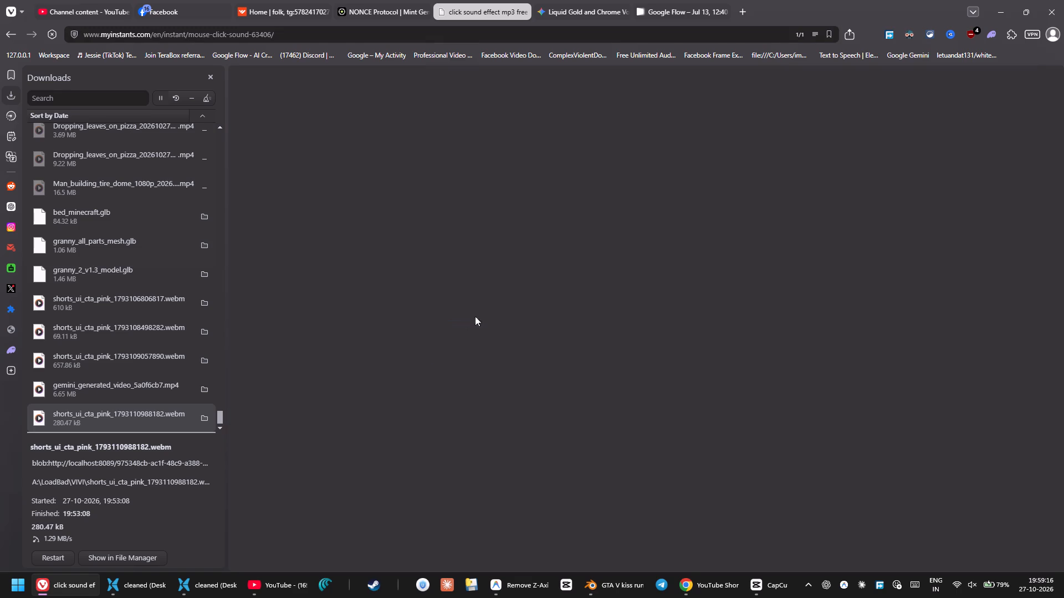
Audition the Mouse Click Sound repeatedly on Myinstants, checking the Chrome YouTube window in between.
click(636, 239)
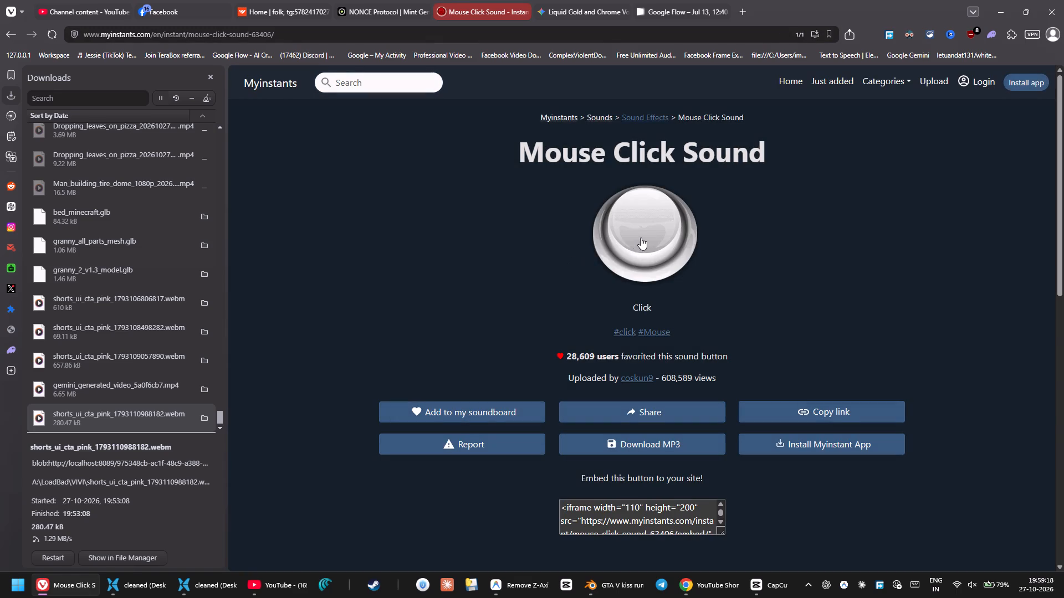
click(649, 235)
click(649, 235)
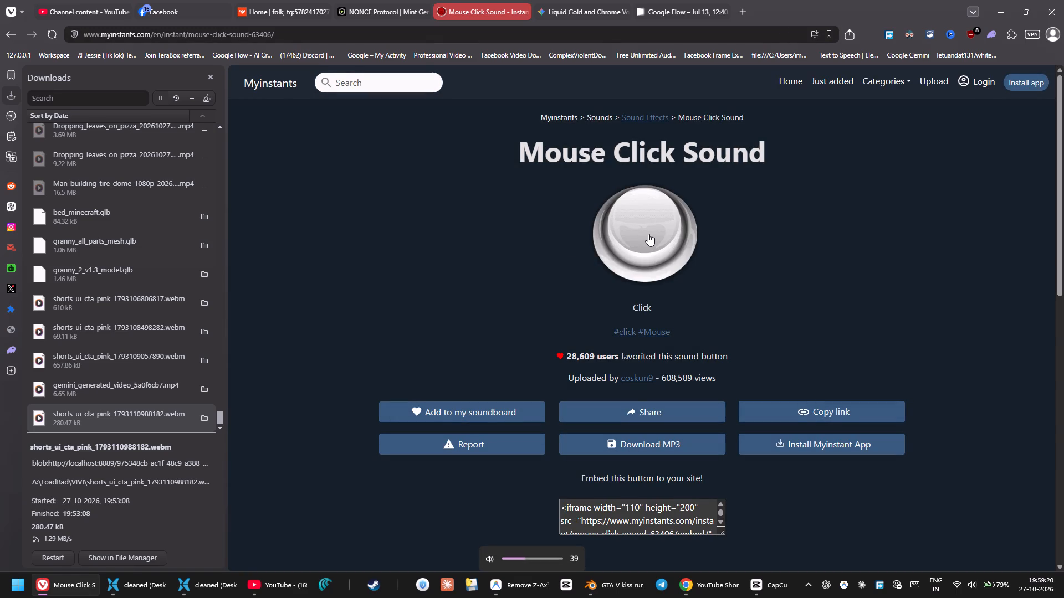
click(648, 234)
click(648, 234)
click(294, 579)
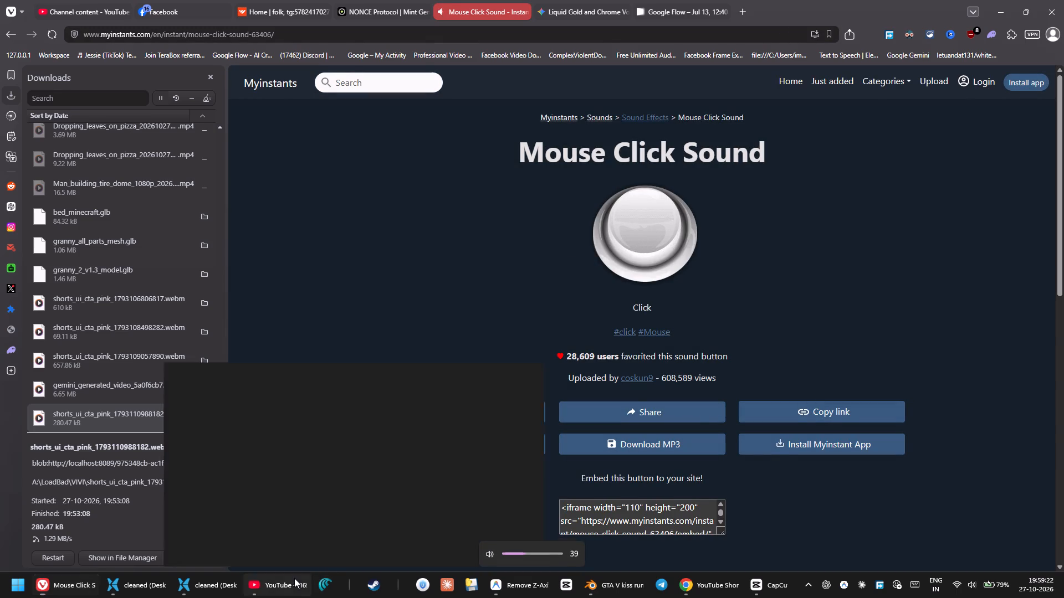
click(470, 267)
click(1001, 2)
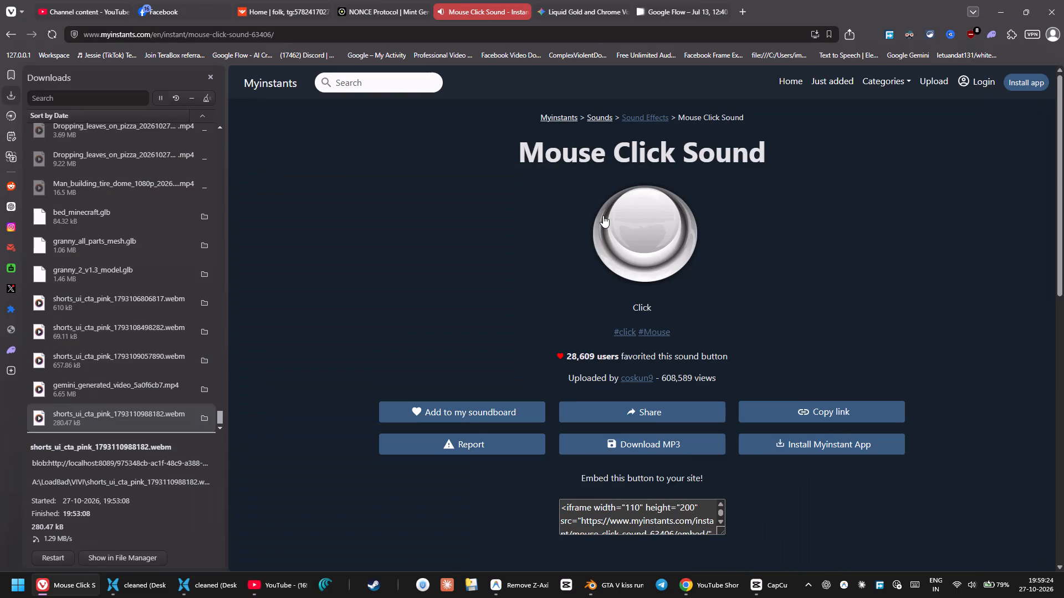
click(603, 215)
click(644, 222)
triple_click(644, 222)
click(644, 222)
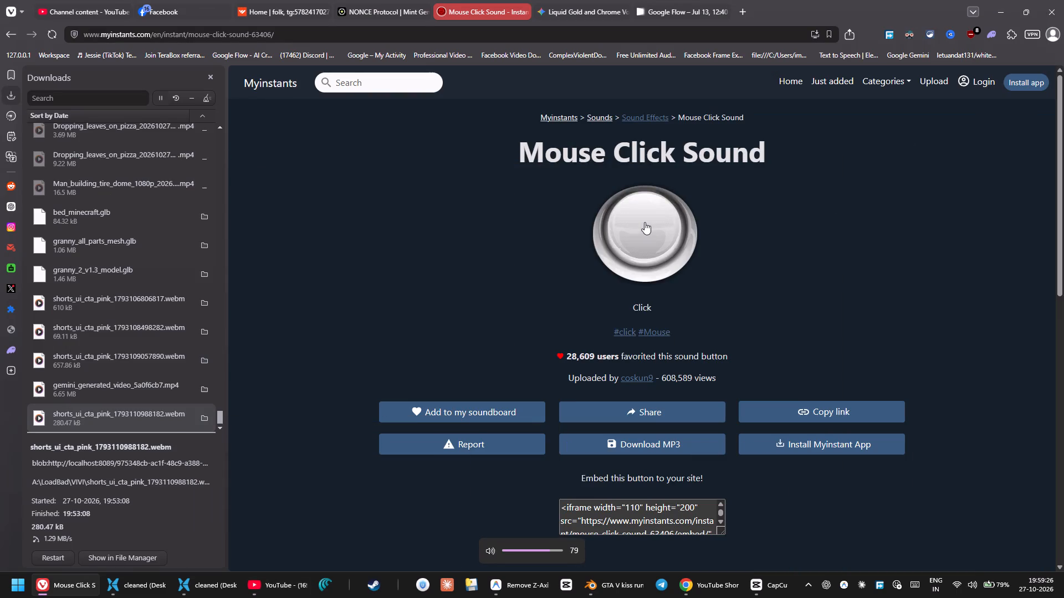
double_click(657, 235)
double_click(657, 235)
text(mi)
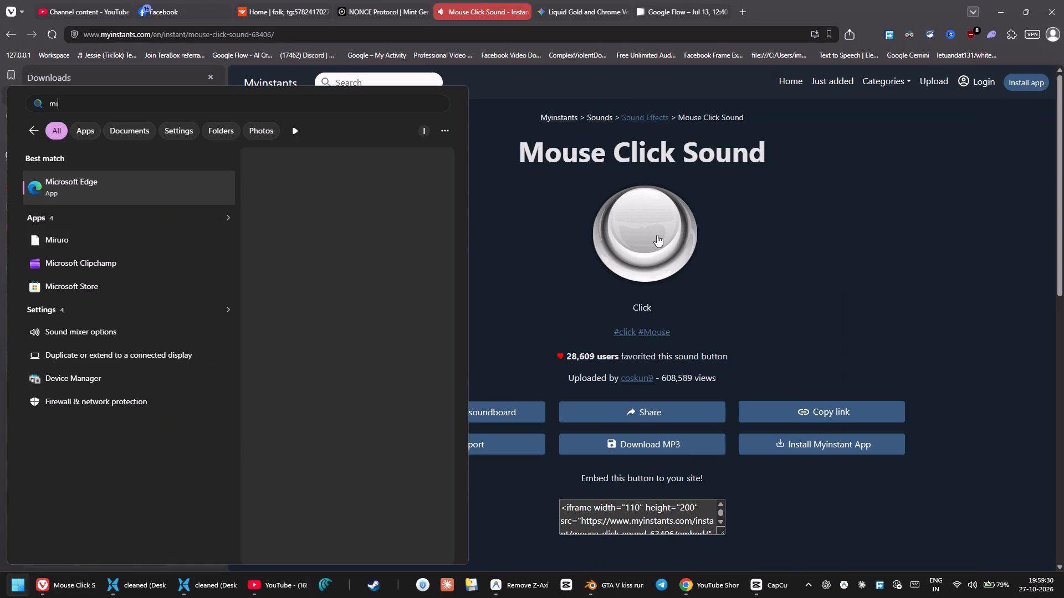
click(679, 233)
click(660, 238)
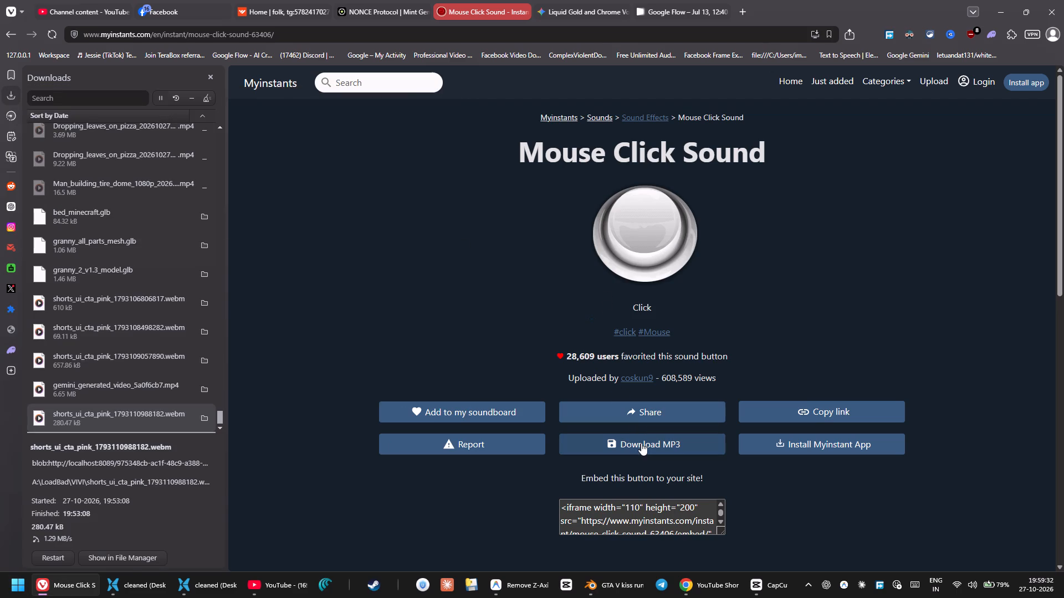
Download the sound as mouse-click-sound.mp3 to A:\Gfra with Free Download Manager and close the download window.
click(649, 434)
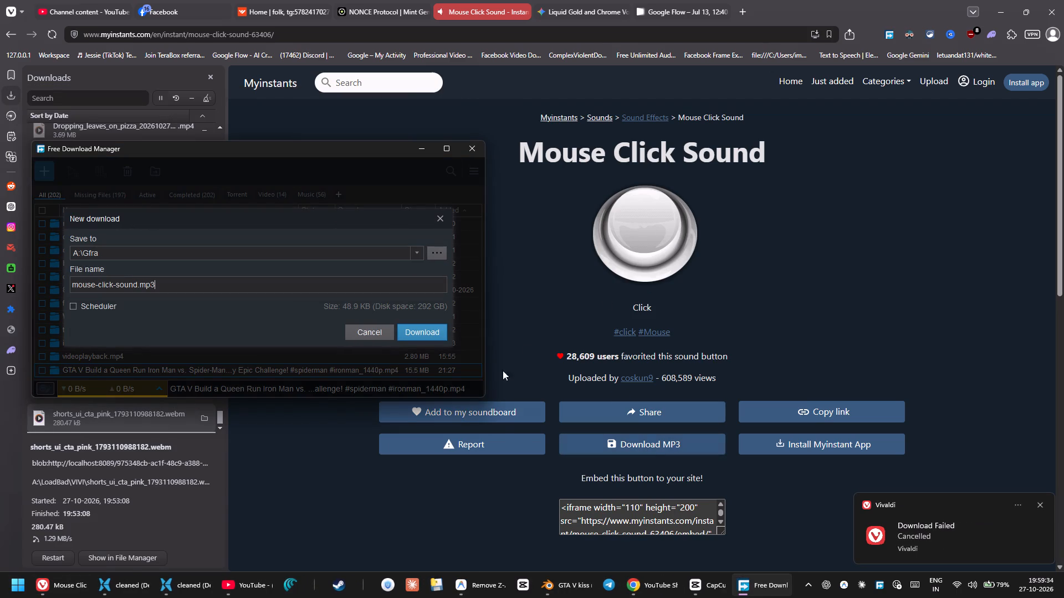
click(417, 327)
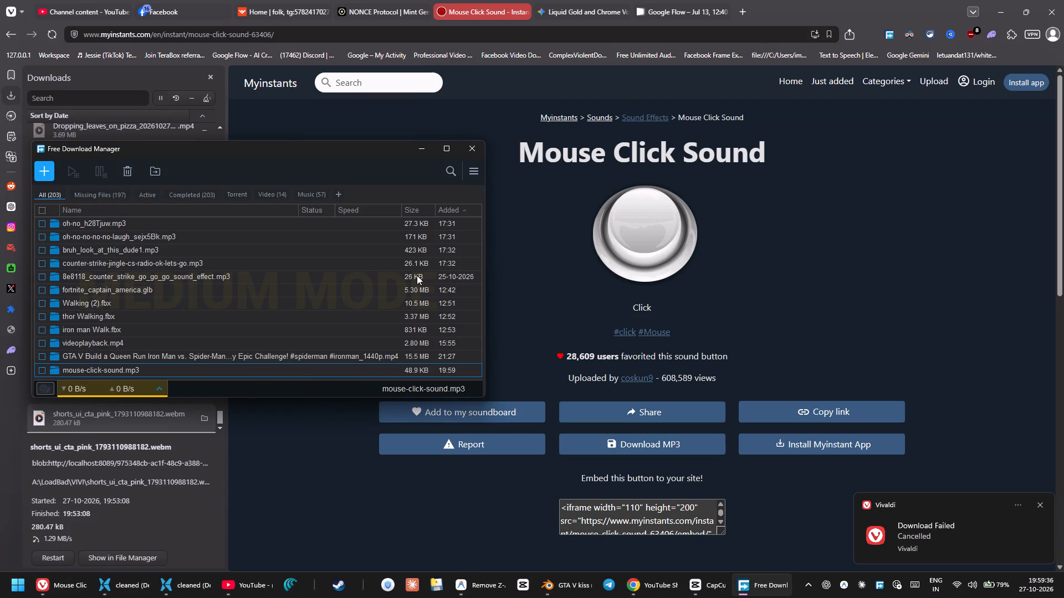
click(476, 151)
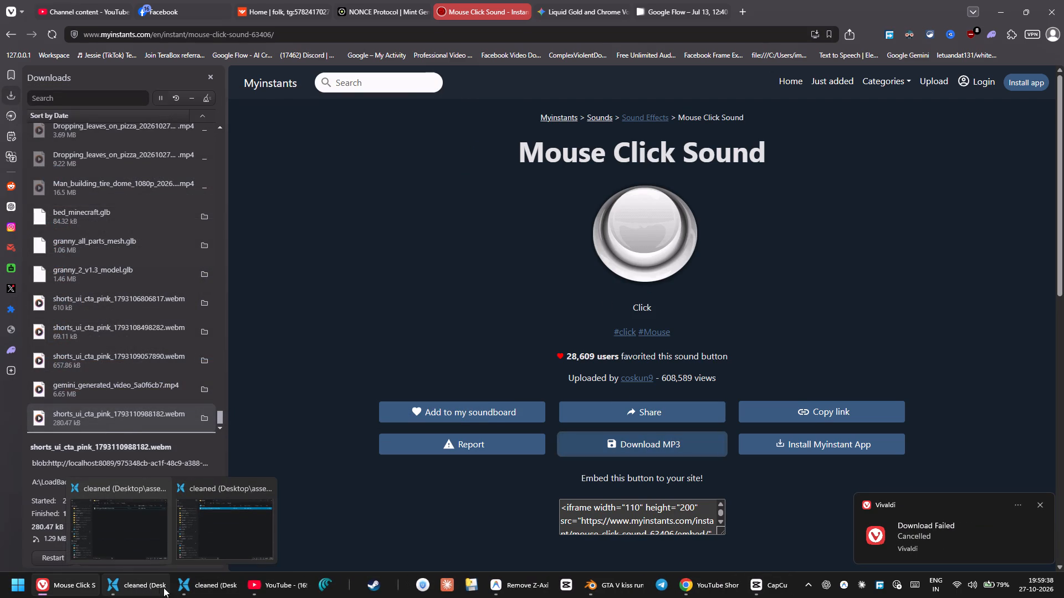
Add mouse-click-sound.mp3 from A:\Gfra to the CapCut timeline as an audio clip beneath the freeze-frame segments.
click(144, 592)
scroll(381, 233, up, 2)
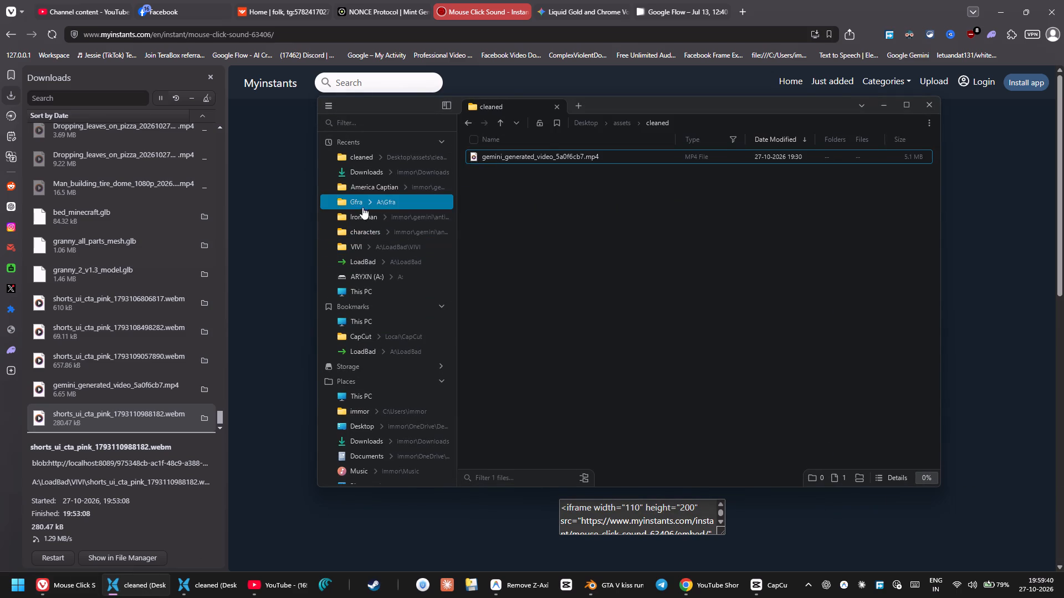
click(361, 206)
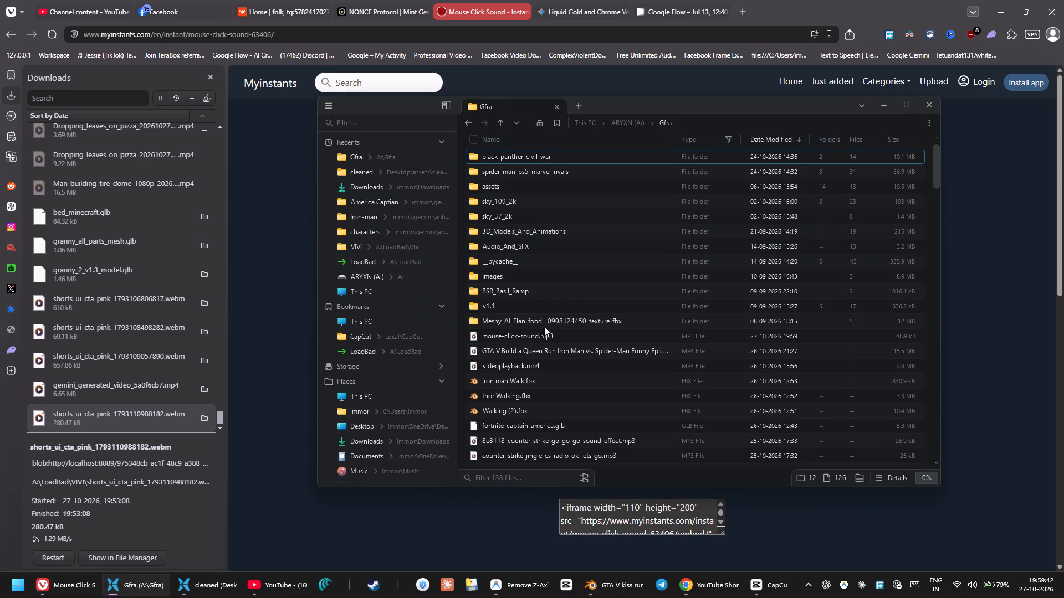
drag(516, 334, 770, 591)
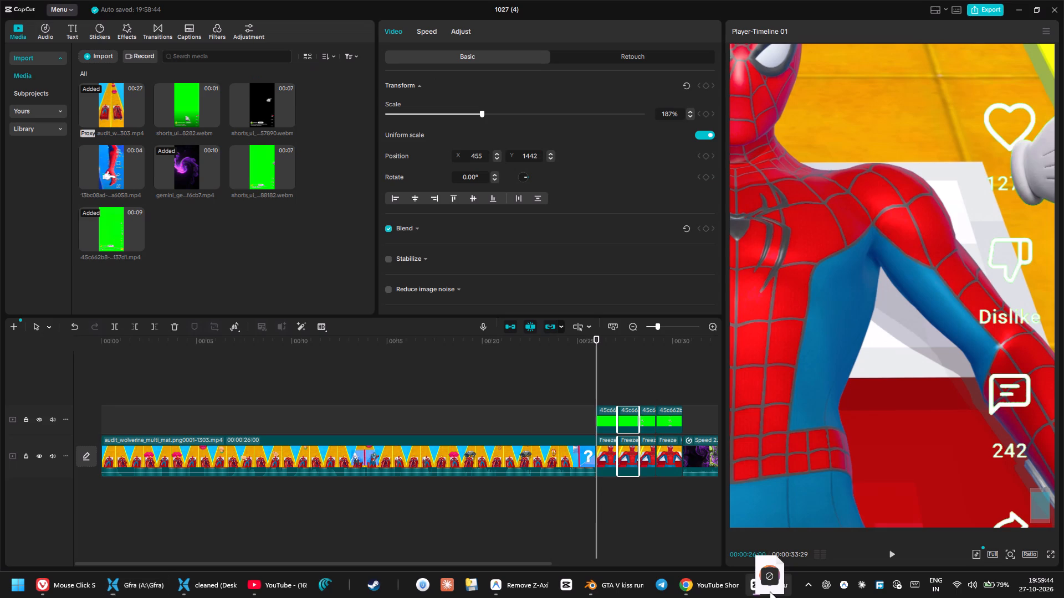
drag(770, 591, 613, 507)
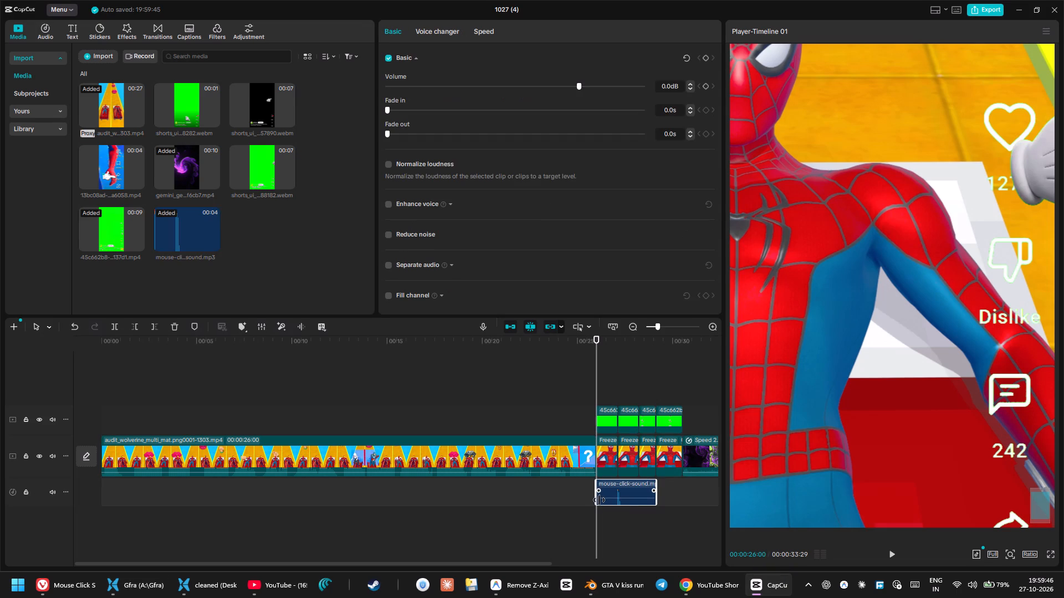
Trim both ends of the mouse-click sound around its click waveform and move it under the first freeze clip.
drag(596, 501, 615, 508)
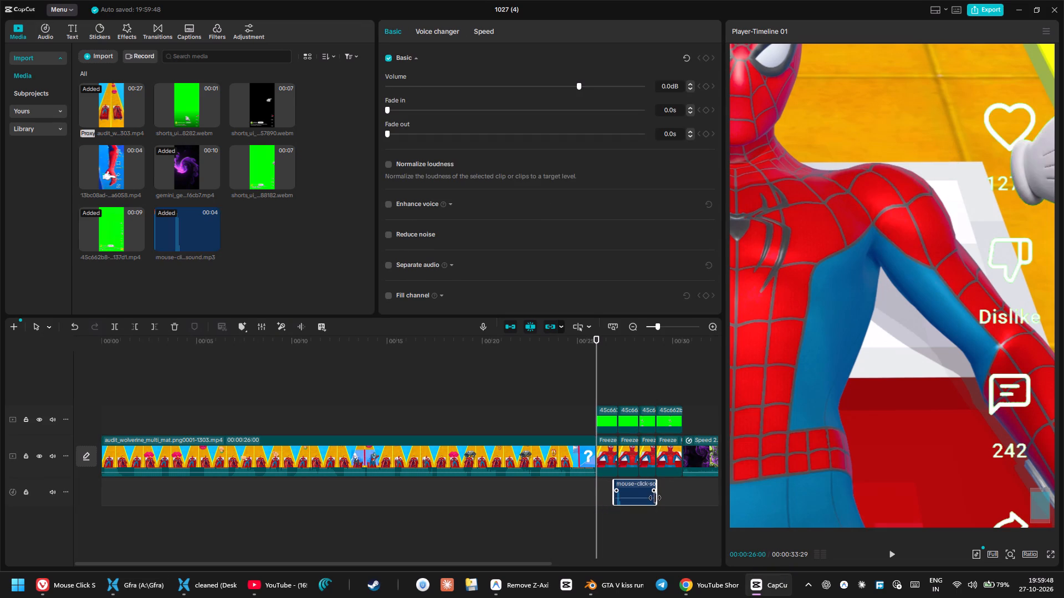
drag(656, 498, 625, 501)
ctrl+scroll(636, 503, up, 15)
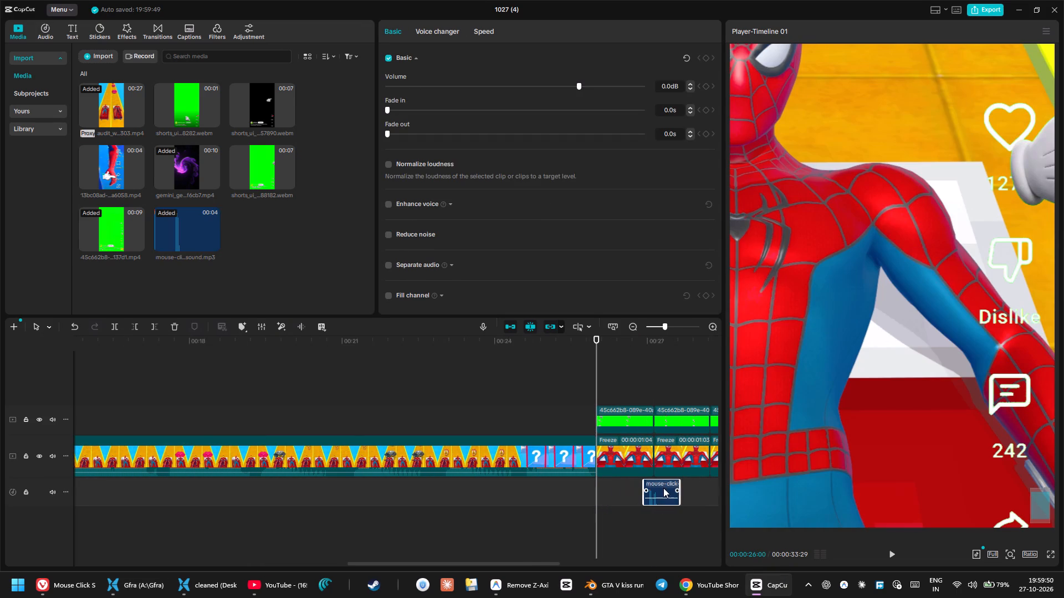
drag(663, 488, 621, 487)
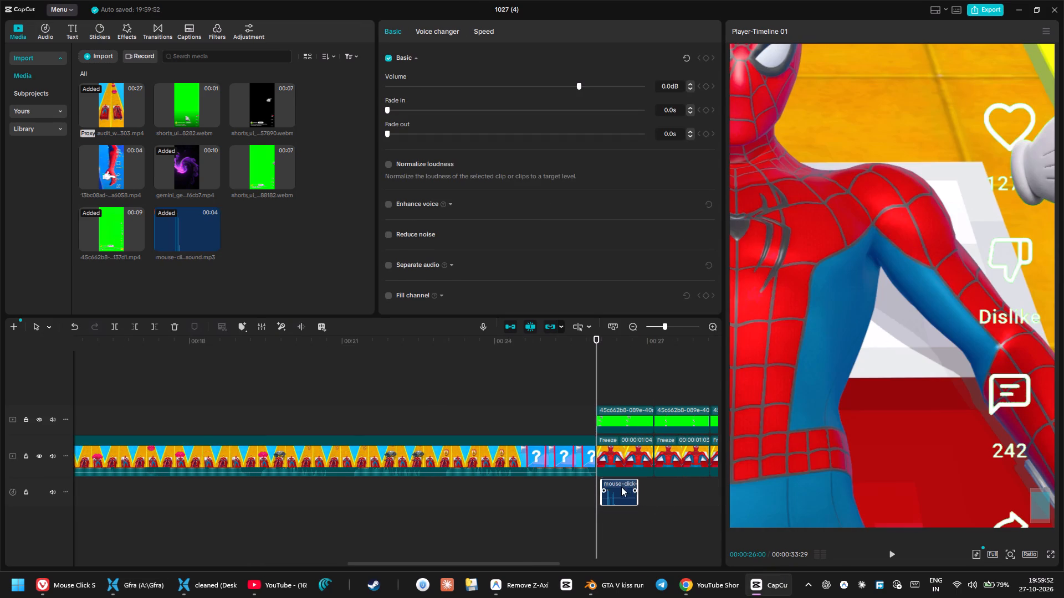
Shorten the click sound further with a 0.1 s fade-out, align it with the hand tapping the like heart, and preview it.
key(space)
key(space)
drag(618, 491, 626, 491)
click(645, 491)
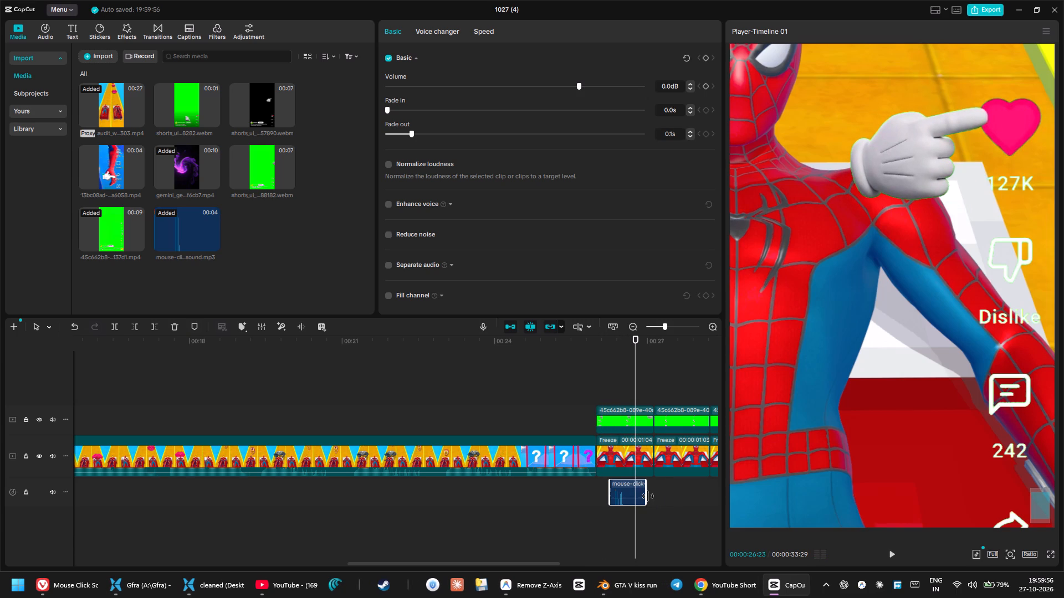
drag(648, 496, 629, 496)
drag(620, 488, 630, 490)
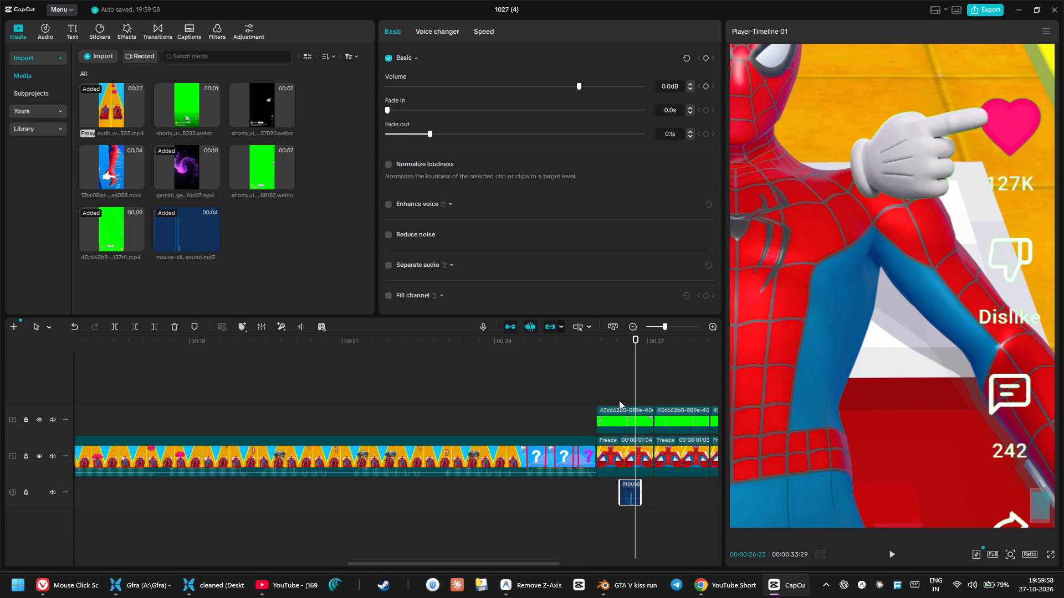
click(615, 343)
key(space)
key(space)
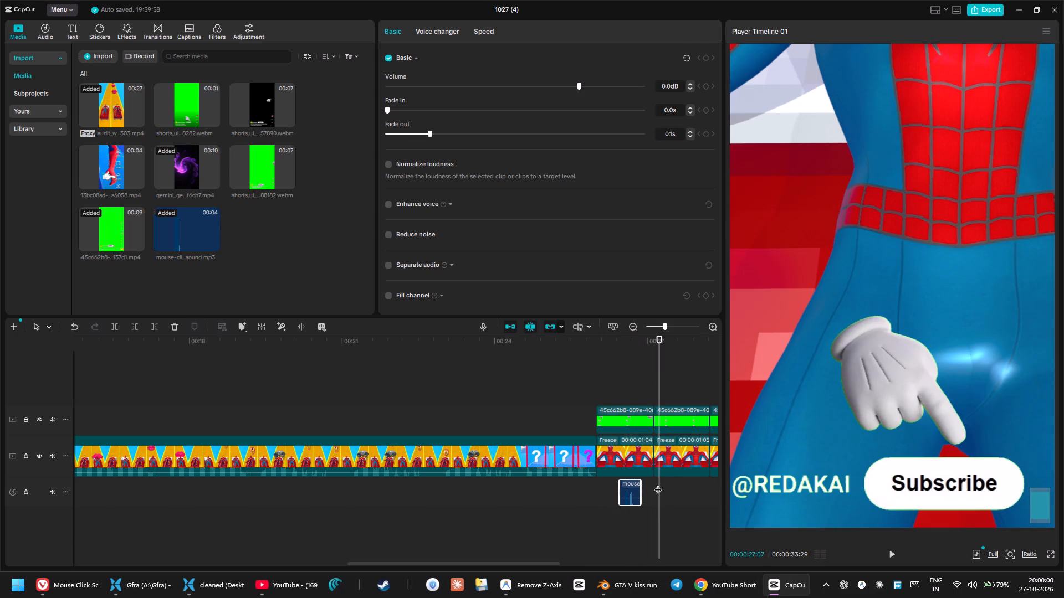
Place a copy of the trimmed click sound under the second segment at the Subscribe tap and preview it.
key(space)
key(space)
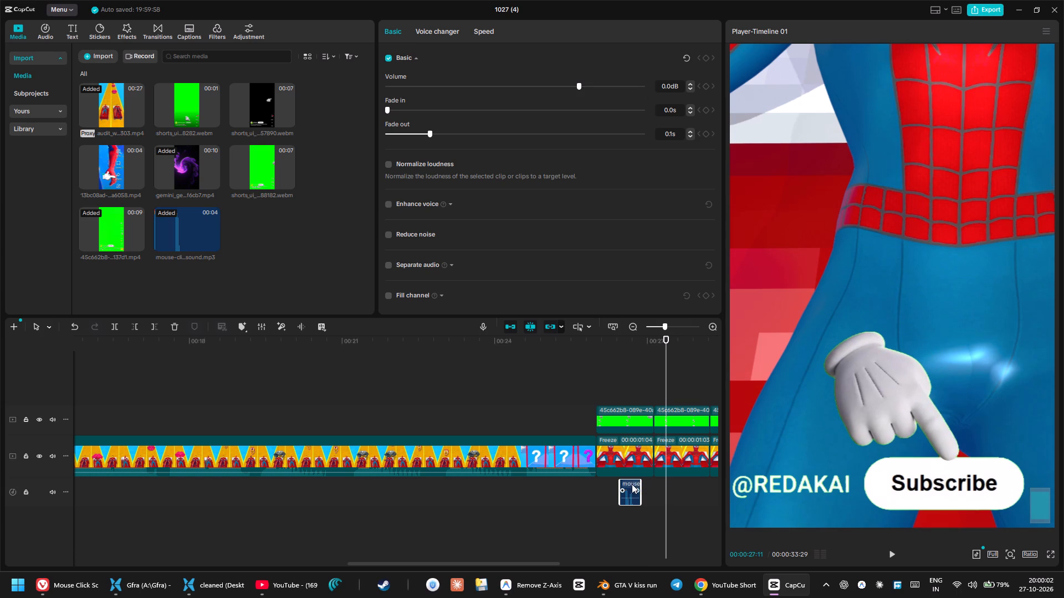
alt+drag(628, 487, 677, 487)
key(space)
key(space)
Place another copy of the click sound under the third segment, align it with the Share tap, and preview the timing.
scroll(693, 487, left, 1)
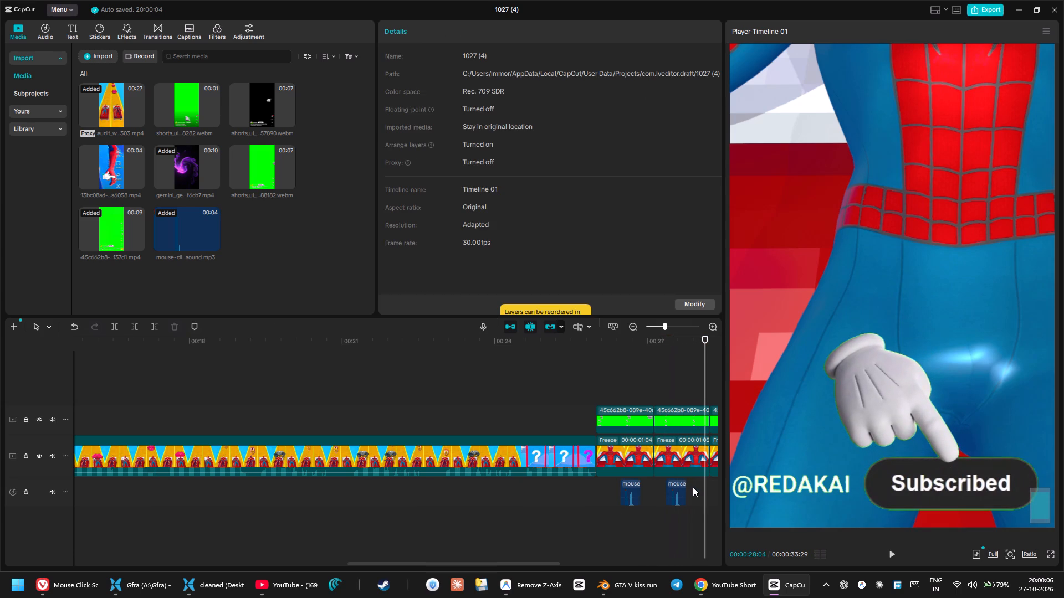
scroll(693, 487, left, 1)
click(248, 489)
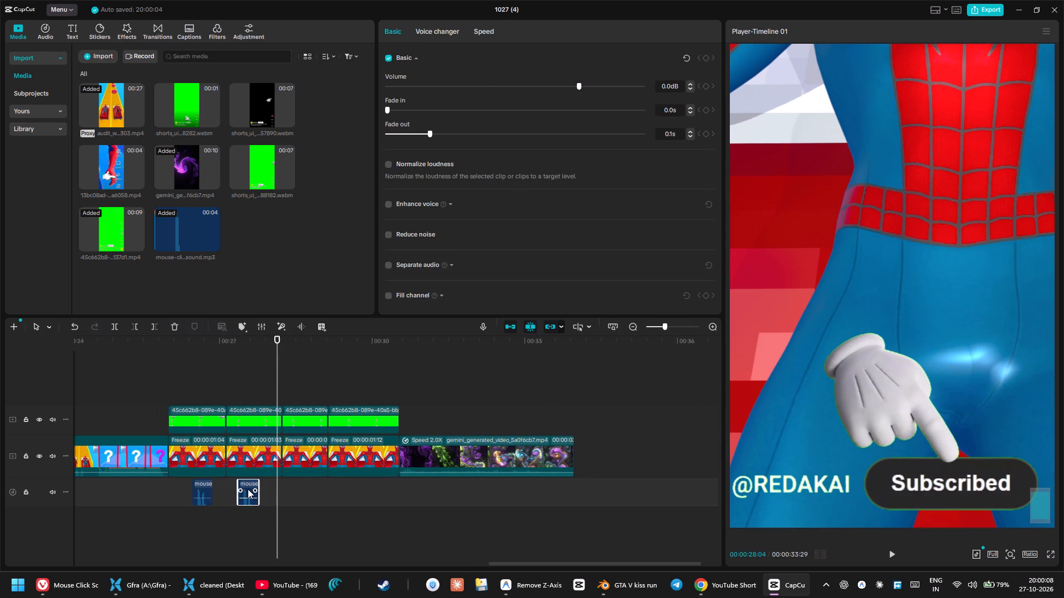
alt+drag(248, 489, 299, 491)
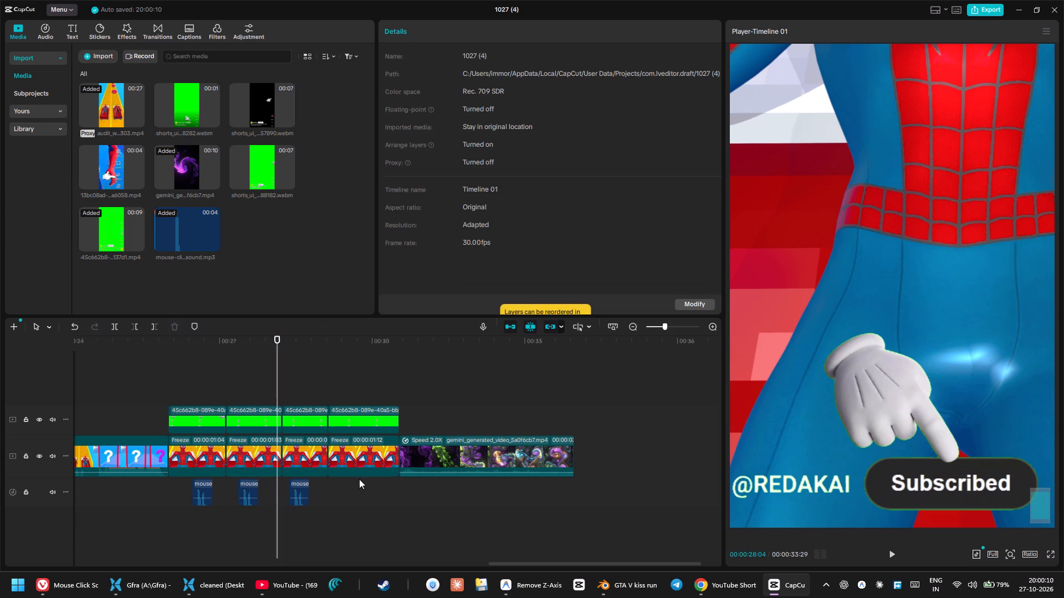
key(space)
key(space)
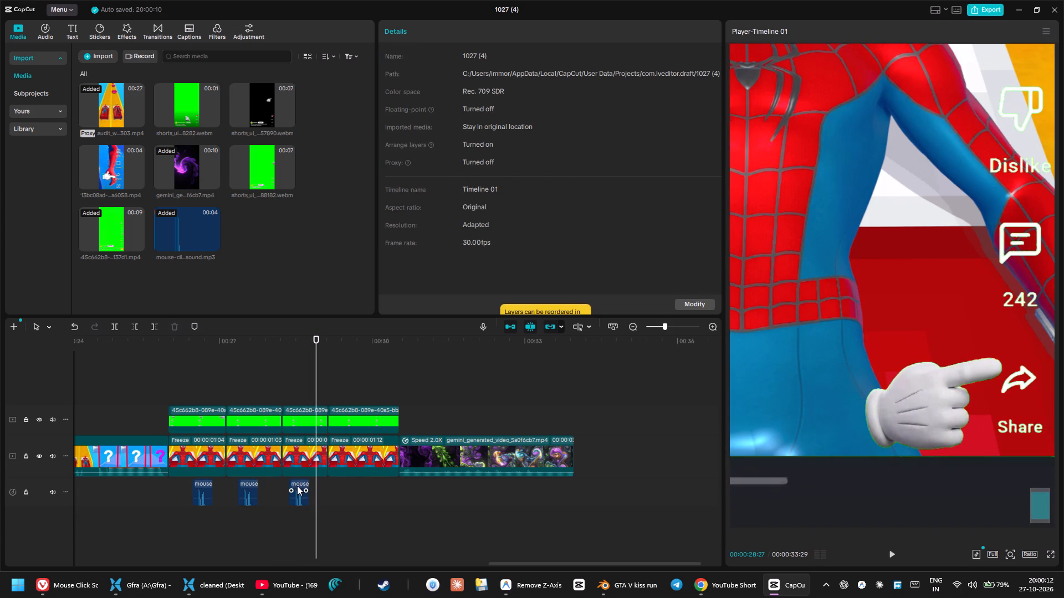
drag(297, 486, 302, 487)
click(284, 346)
key(space)
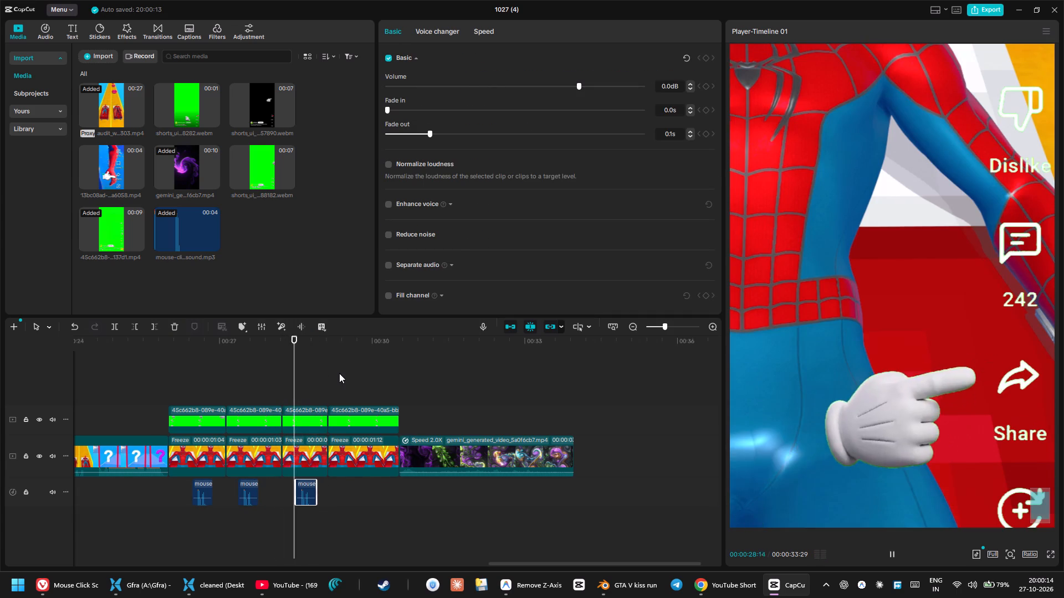
key(space)
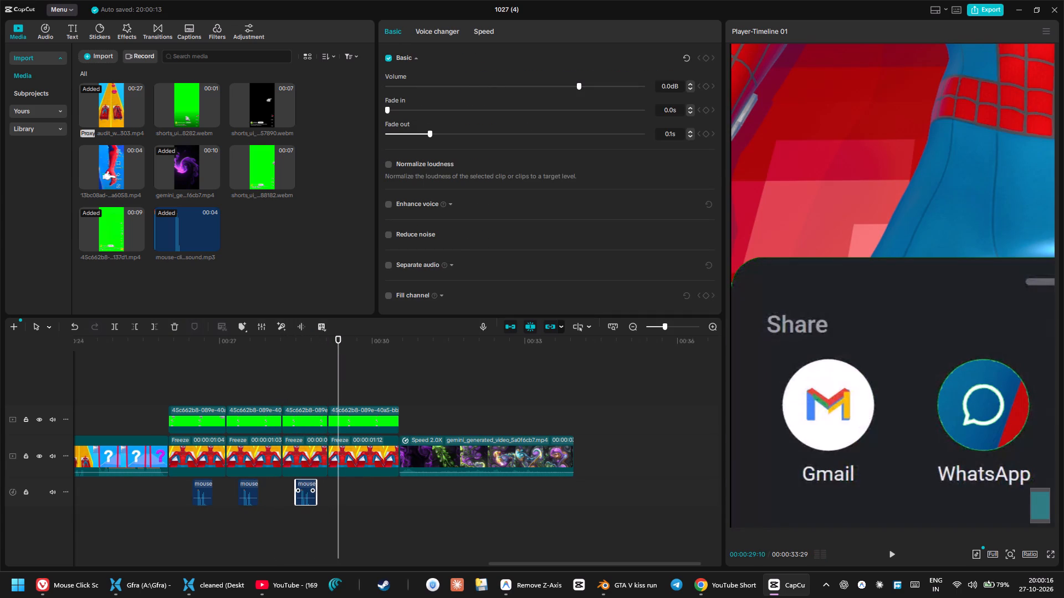
Place a fourth copy of the click sound under the last segment at the Gmail tap and preview it.
alt+drag(304, 485, 352, 487)
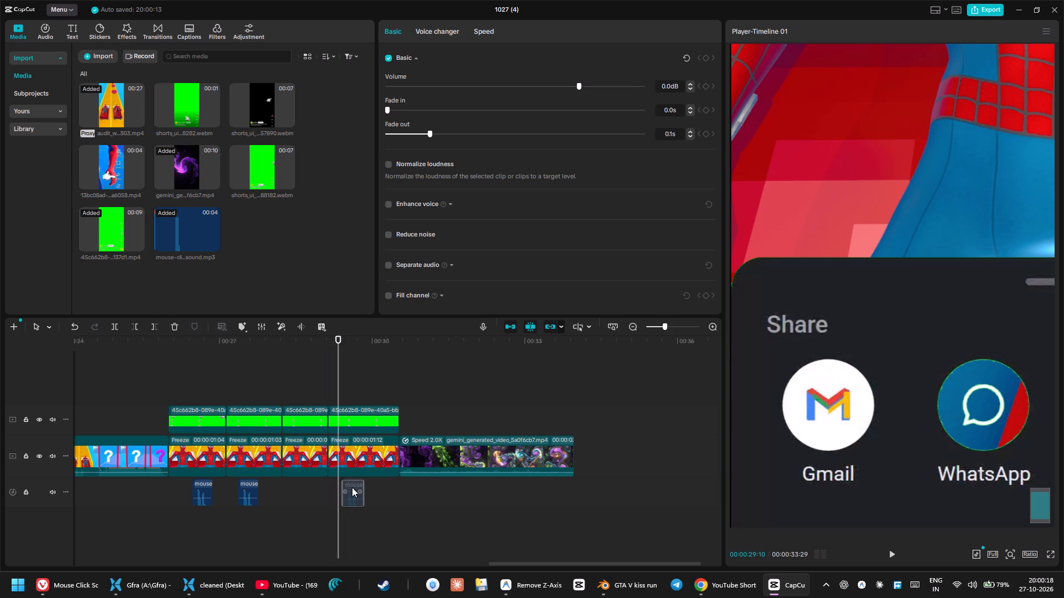
alt+drag(352, 487, 359, 486)
key(space)
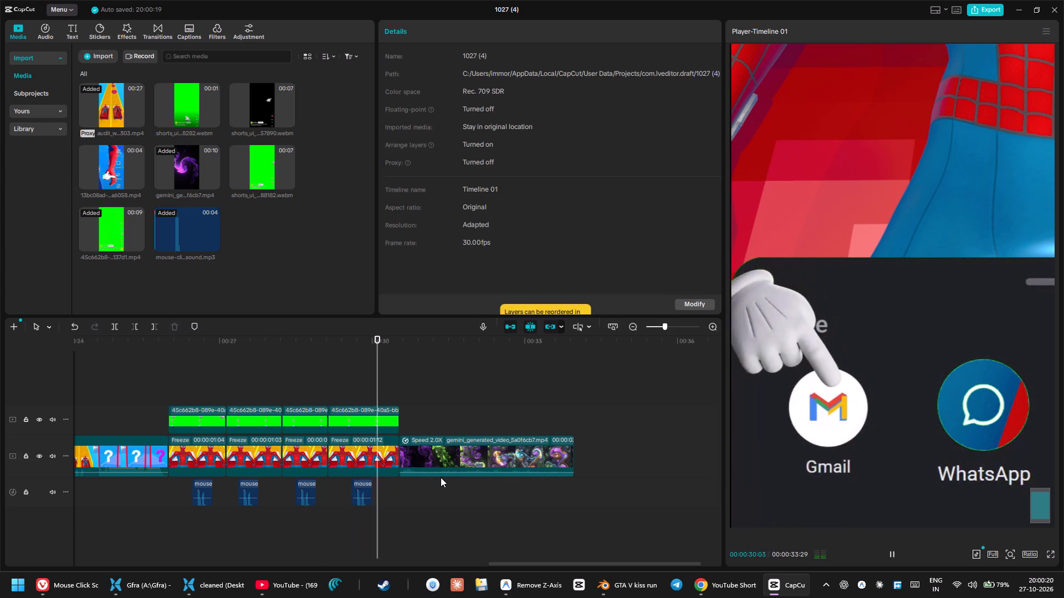
key(space)
Select the four green-screen overlays and their freeze clips, without the click sounds, and set the speed to 1.30x.
drag(170, 380, 287, 464)
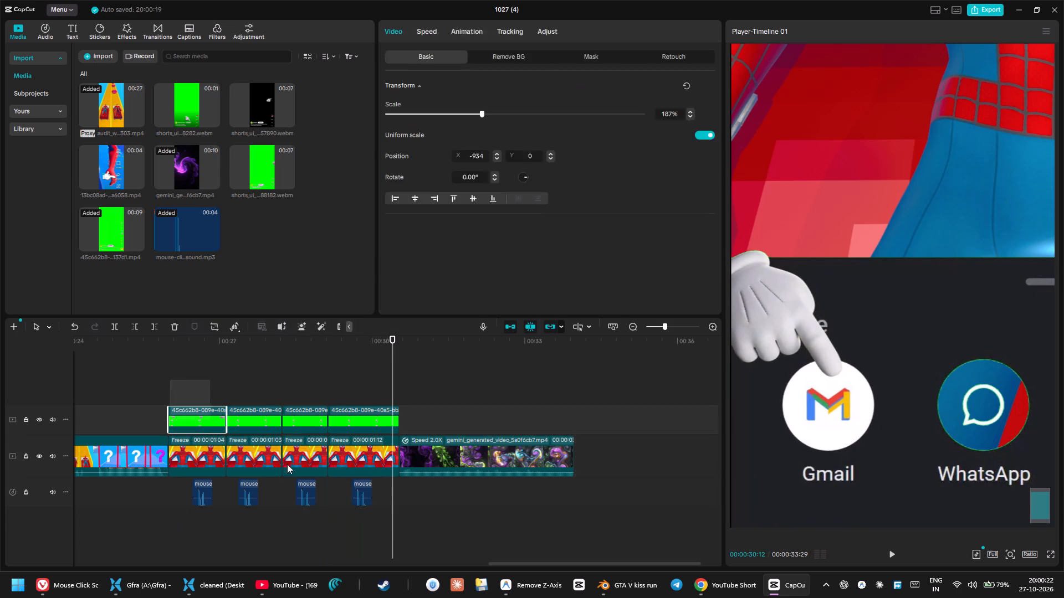
drag(287, 464, 377, 512)
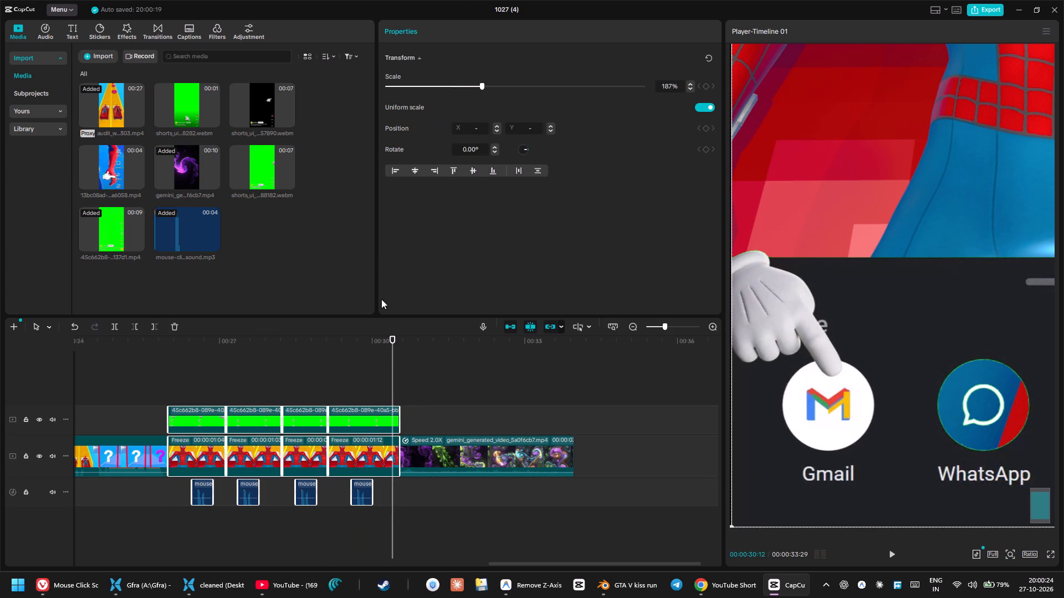
click(197, 395)
drag(179, 392, 377, 454)
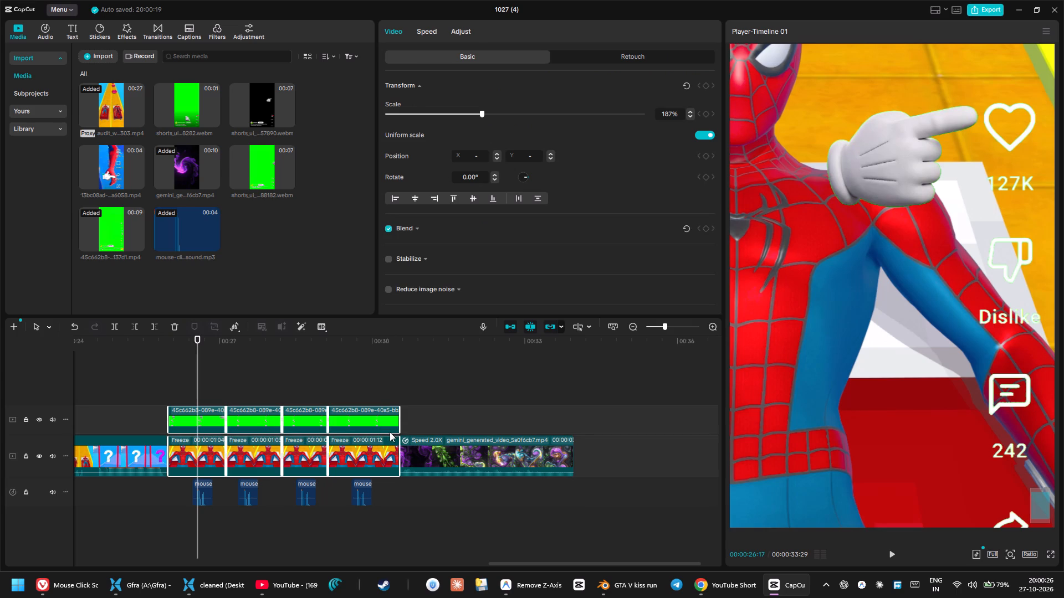
click(433, 36)
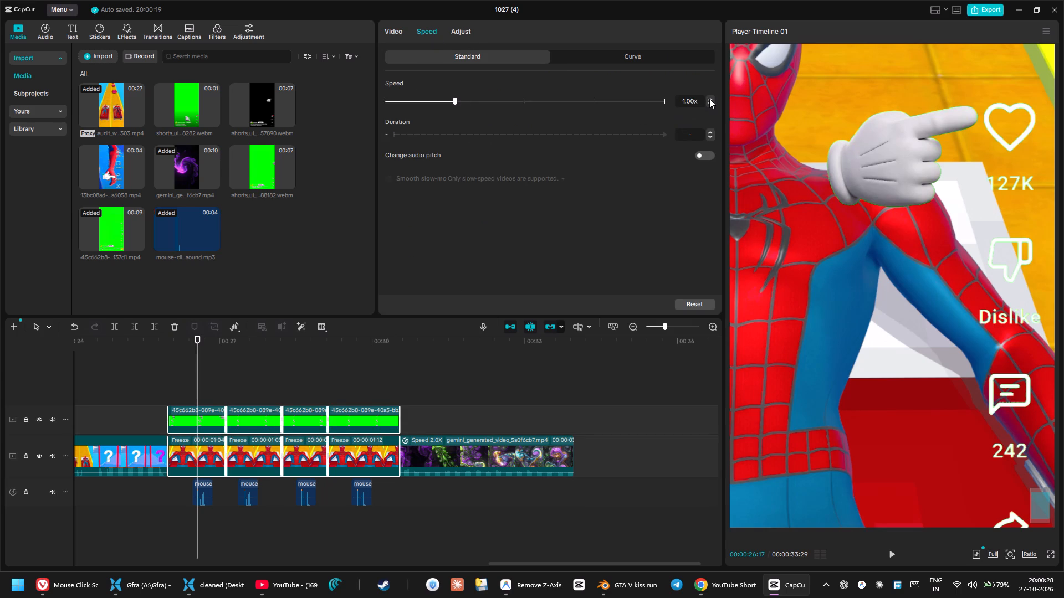
double_click(709, 99)
click(709, 98)
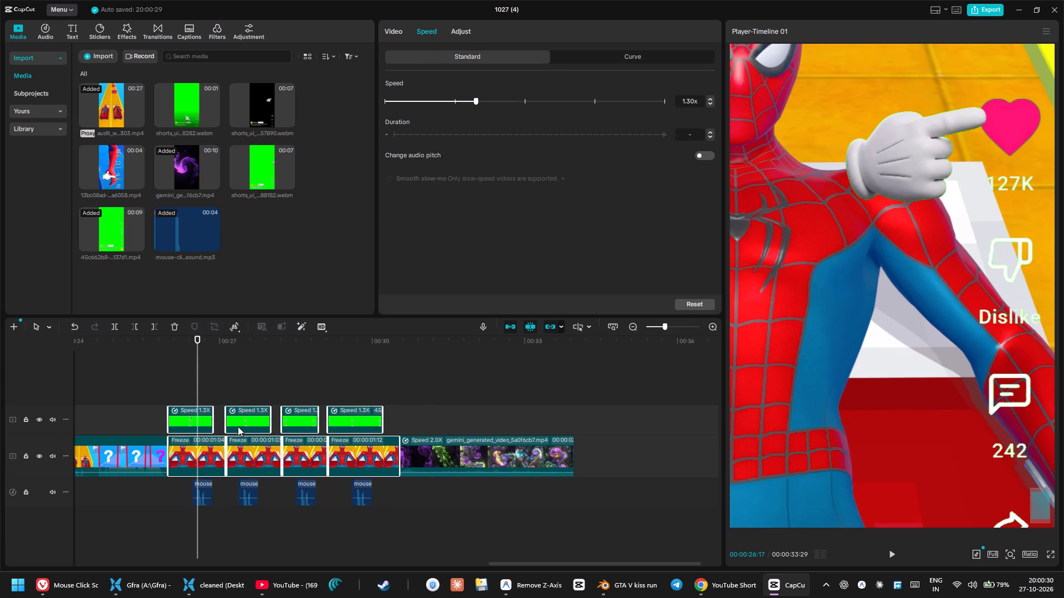
Pick out the four freeze clips beneath the sped-up green-screen overlays one after another.
click(211, 451)
ctrl+click(266, 460)
ctrl+click(319, 454)
ctrl+click(367, 453)
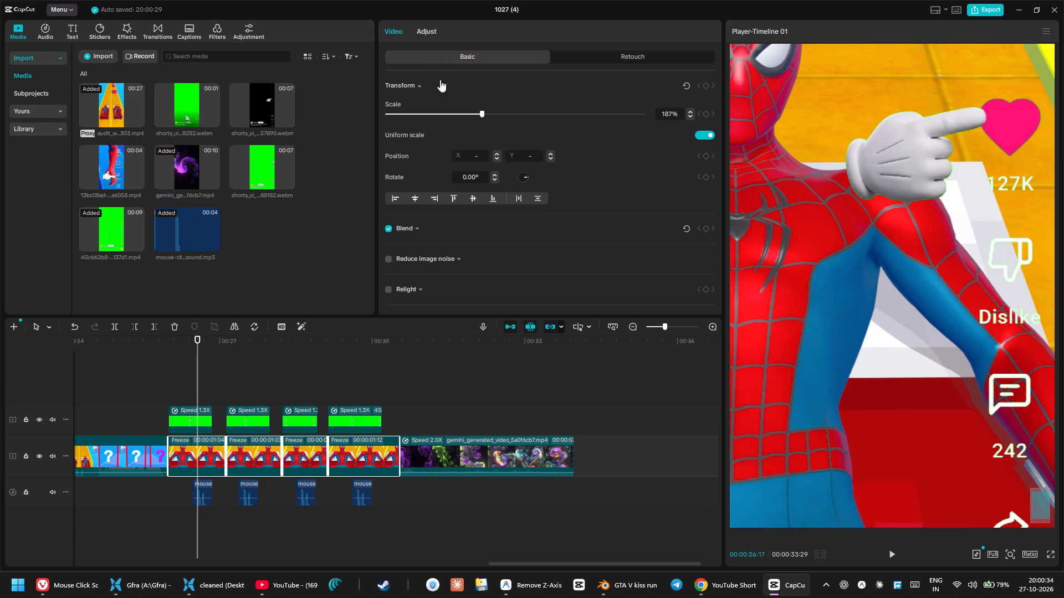
Trim the ends of the four freeze clips to match the 1.3x green-screen overlays above them, closing the gaps between segments.
click(214, 455)
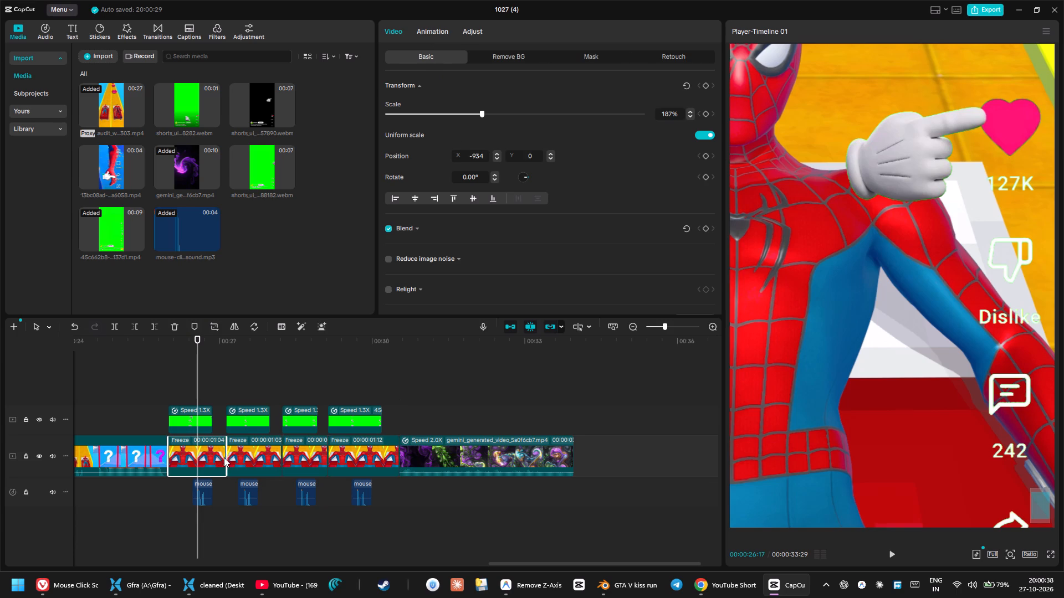
drag(224, 457, 211, 457)
click(248, 457)
drag(269, 458, 260, 457)
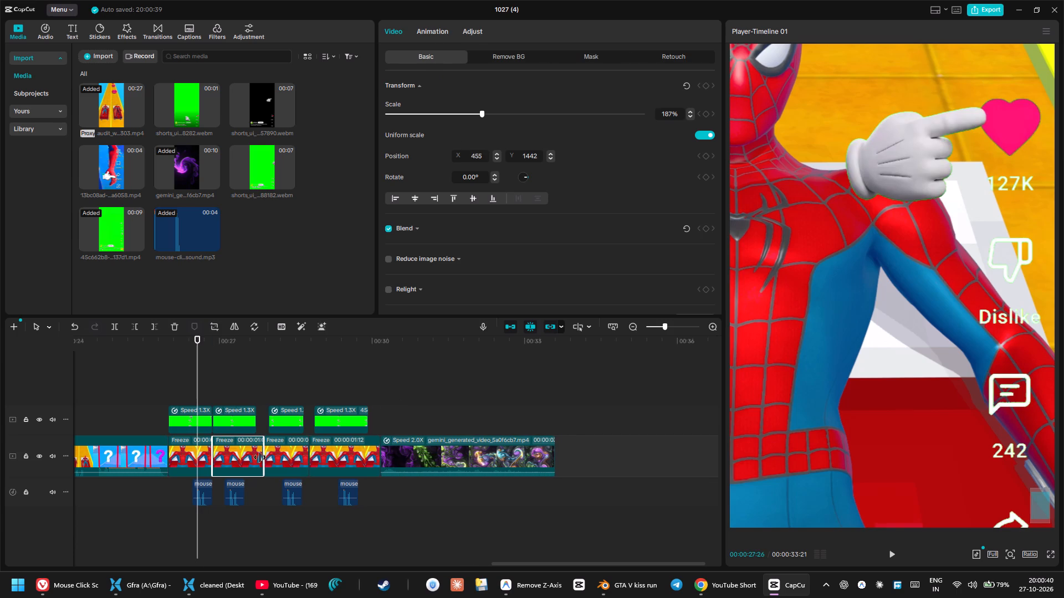
drag(260, 457, 254, 456)
click(285, 456)
drag(303, 454, 289, 453)
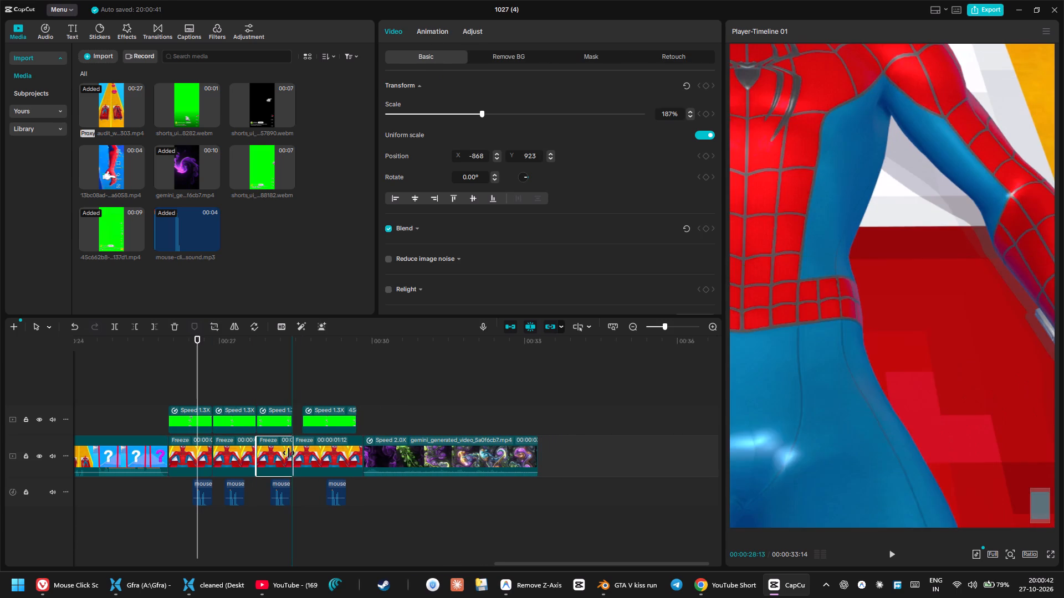
drag(289, 453, 288, 453)
click(323, 456)
drag(365, 455, 344, 453)
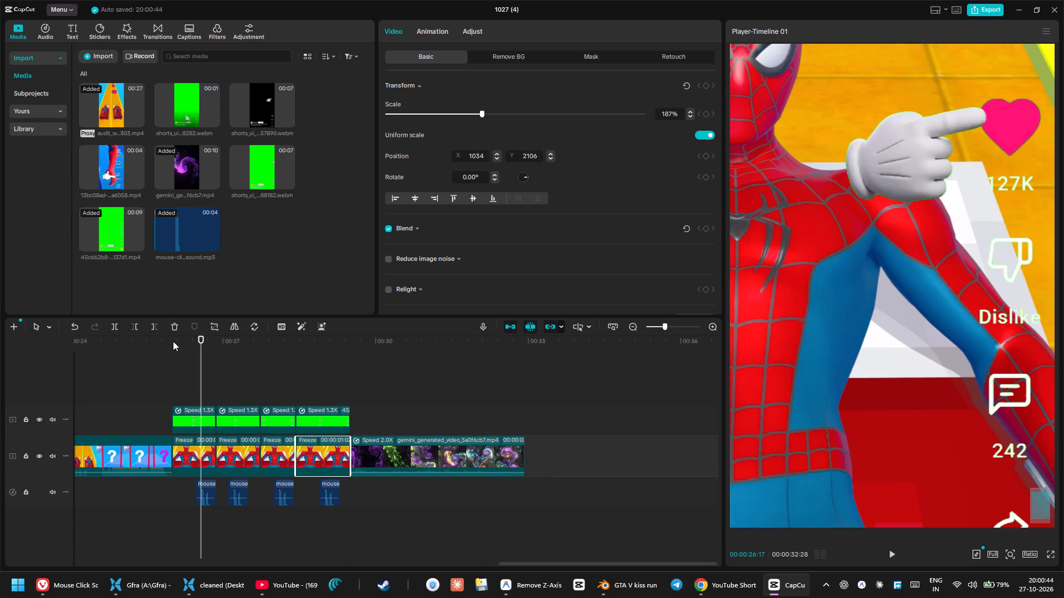
Play back the four tightened overlay segments into the closing swirl clip to check the flow and click-sound timing.
click(173, 341)
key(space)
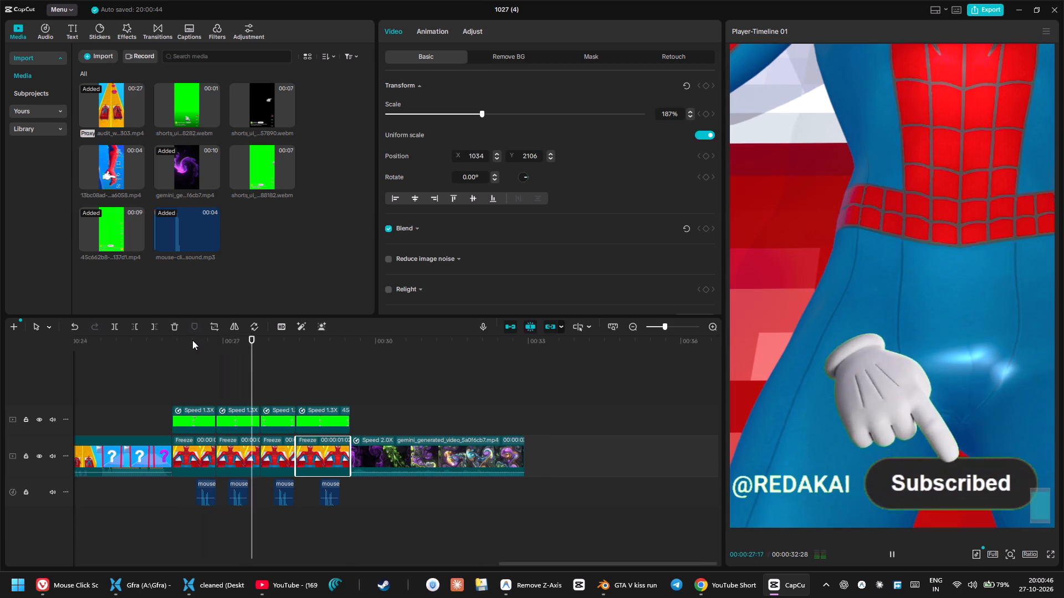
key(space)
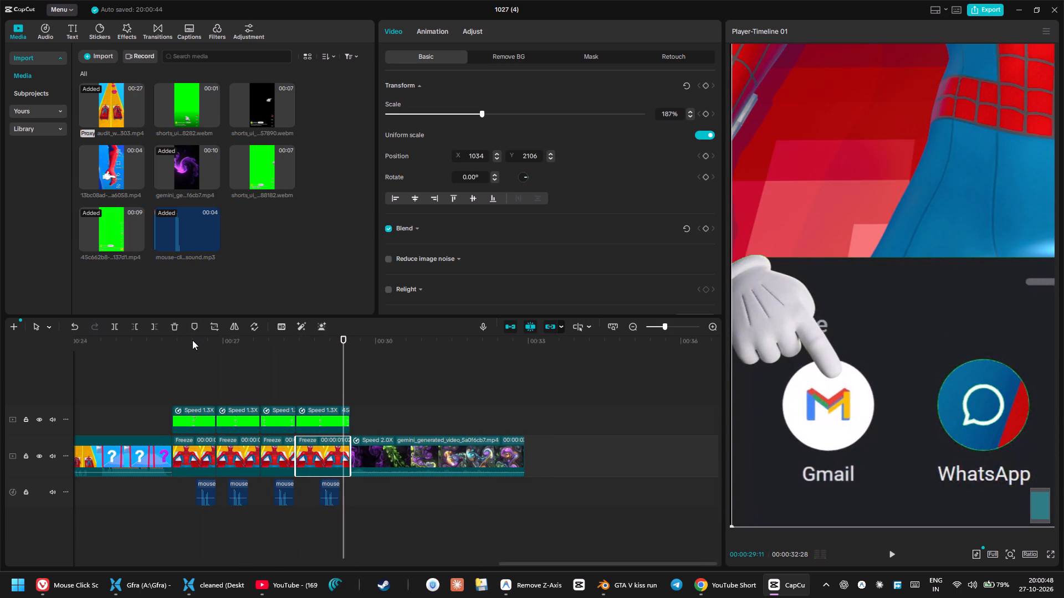
click(186, 347)
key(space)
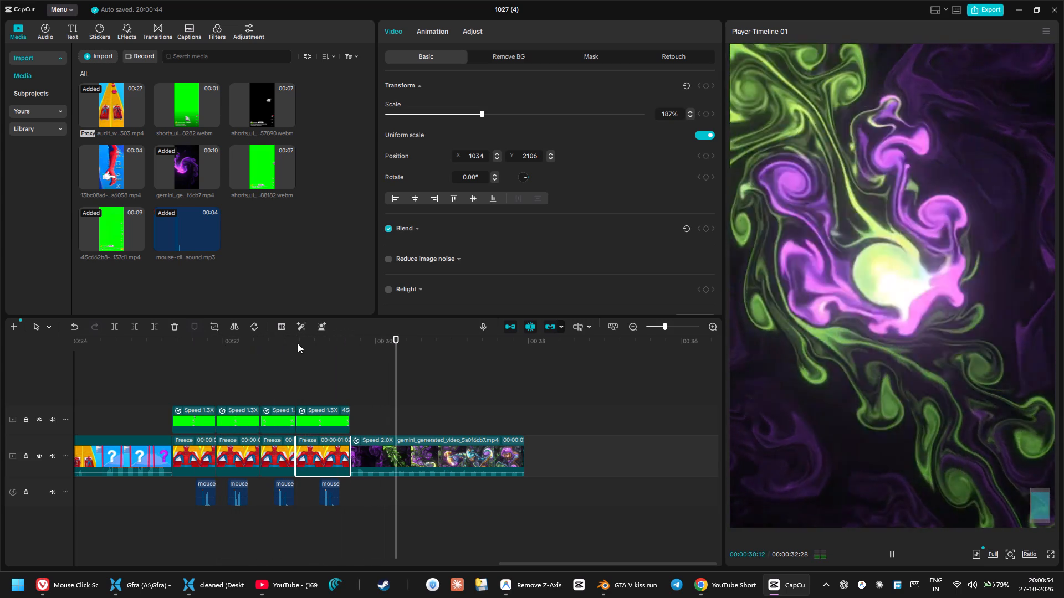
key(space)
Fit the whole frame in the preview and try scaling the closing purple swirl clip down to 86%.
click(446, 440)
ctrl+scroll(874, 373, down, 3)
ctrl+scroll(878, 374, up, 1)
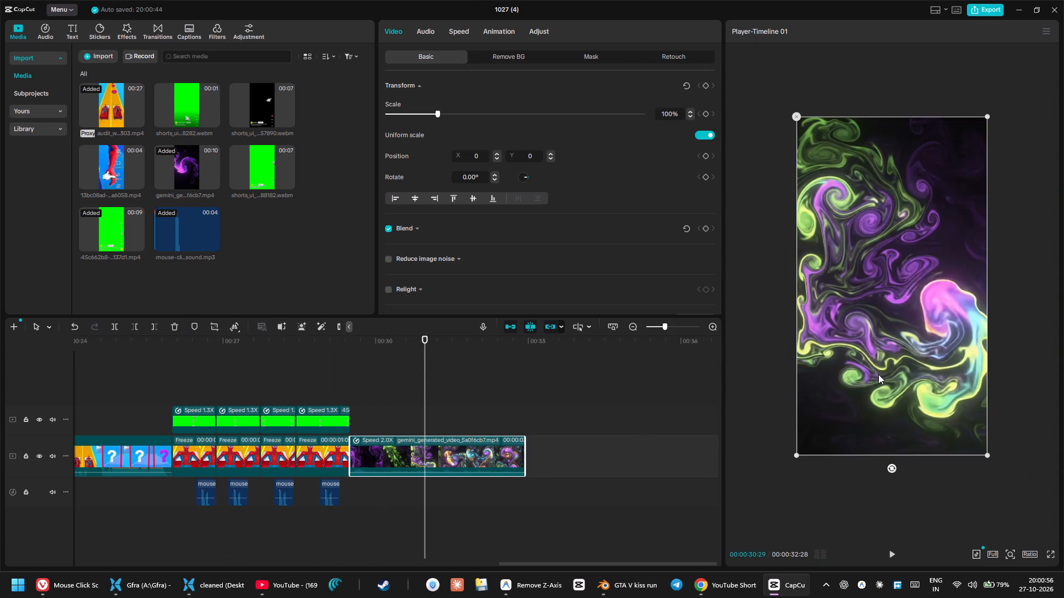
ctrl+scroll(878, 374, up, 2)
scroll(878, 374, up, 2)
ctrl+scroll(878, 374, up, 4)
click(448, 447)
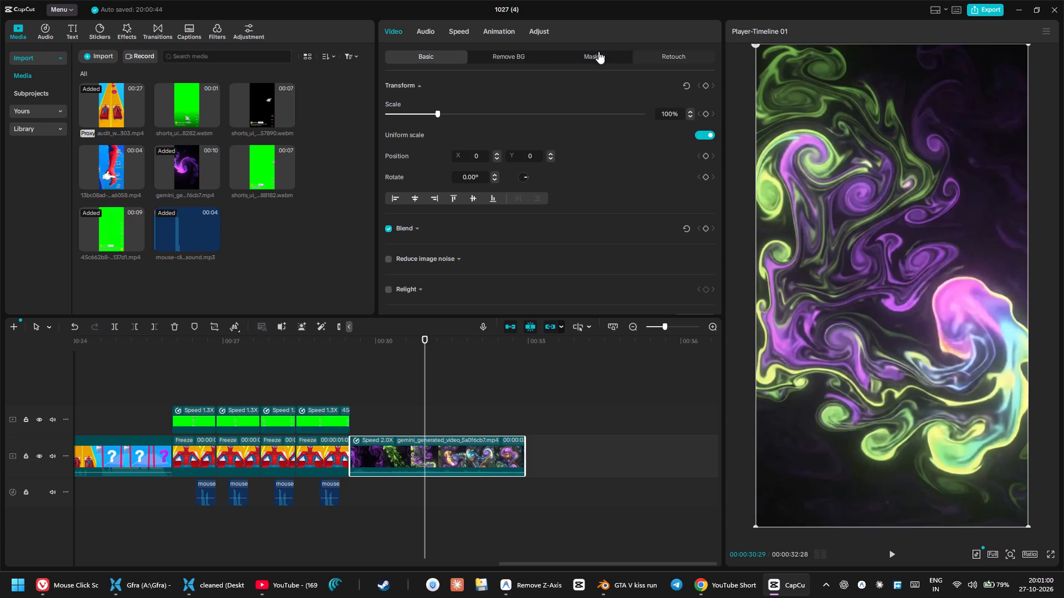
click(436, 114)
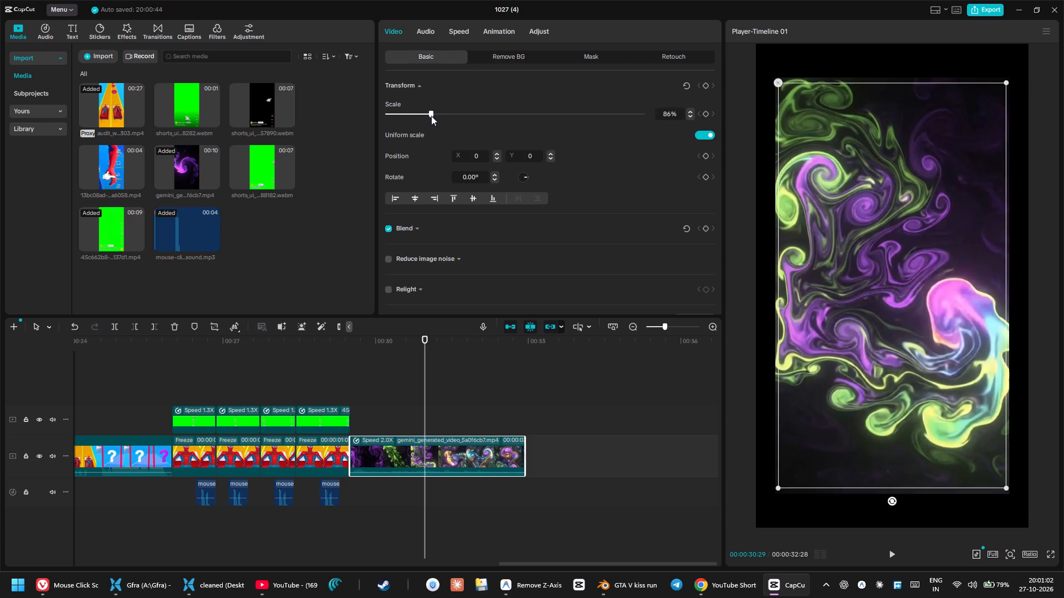
Play through the closing purple swirl clip and lower its audio volume.
drag(411, 339, 381, 337)
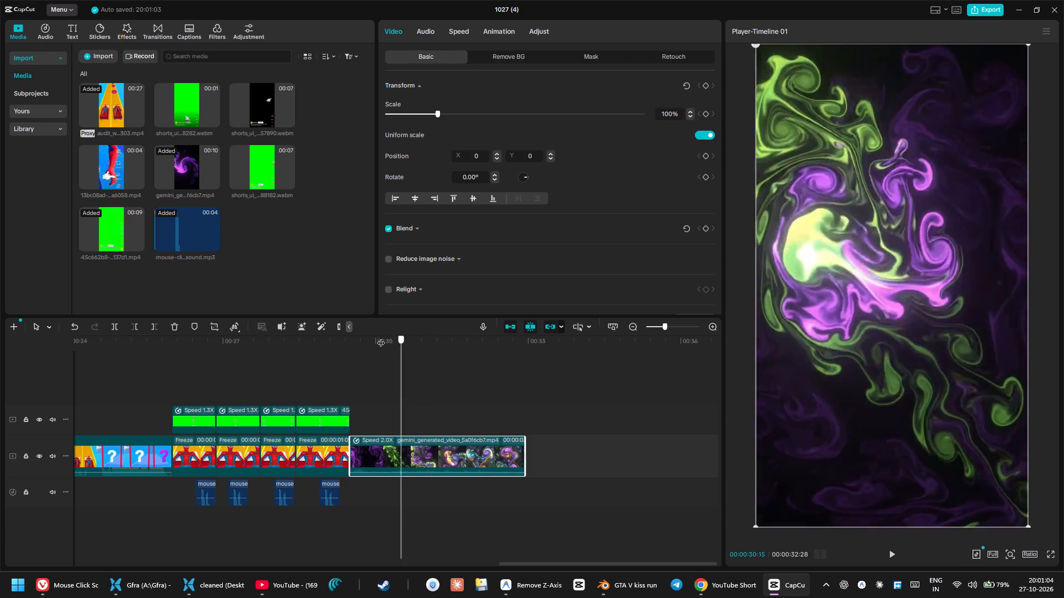
drag(381, 337, 346, 338)
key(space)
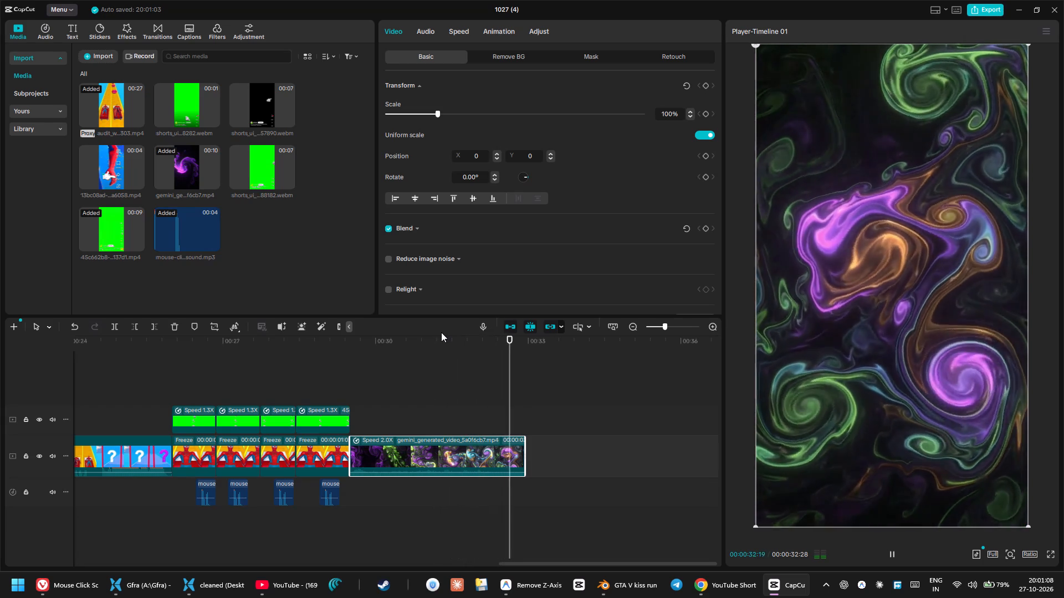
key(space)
click(459, 473)
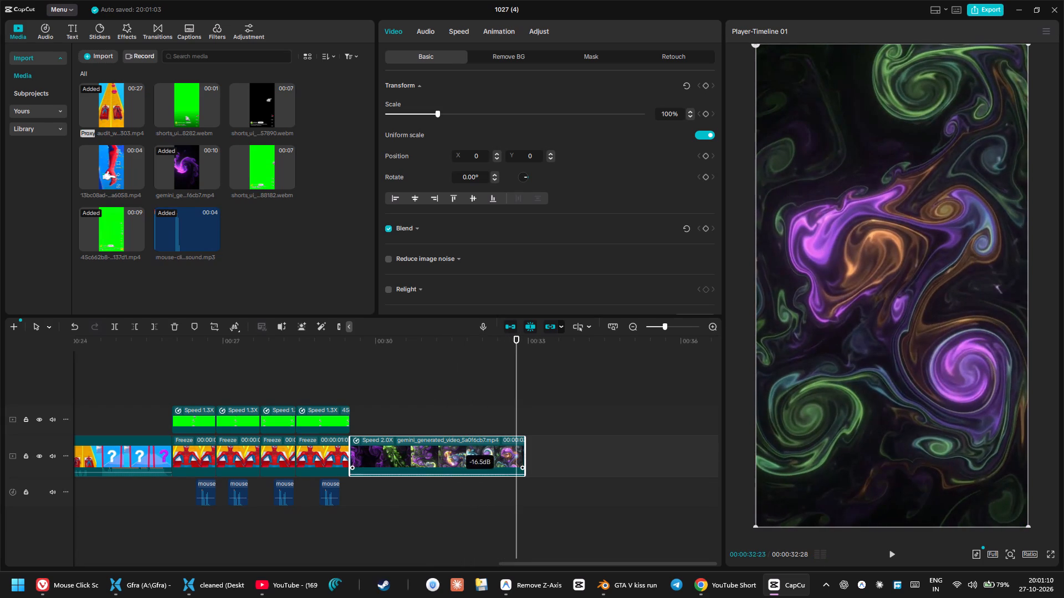
Return to the start of the timeline and open the media import file browser.
drag(413, 341, 0, 354)
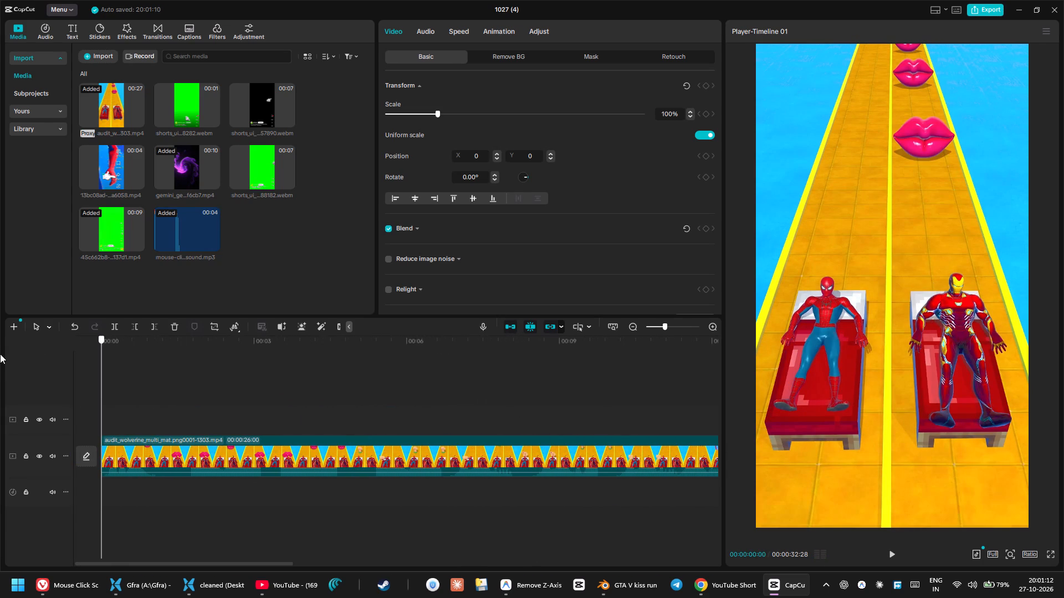
drag(0, 354, 0, 354)
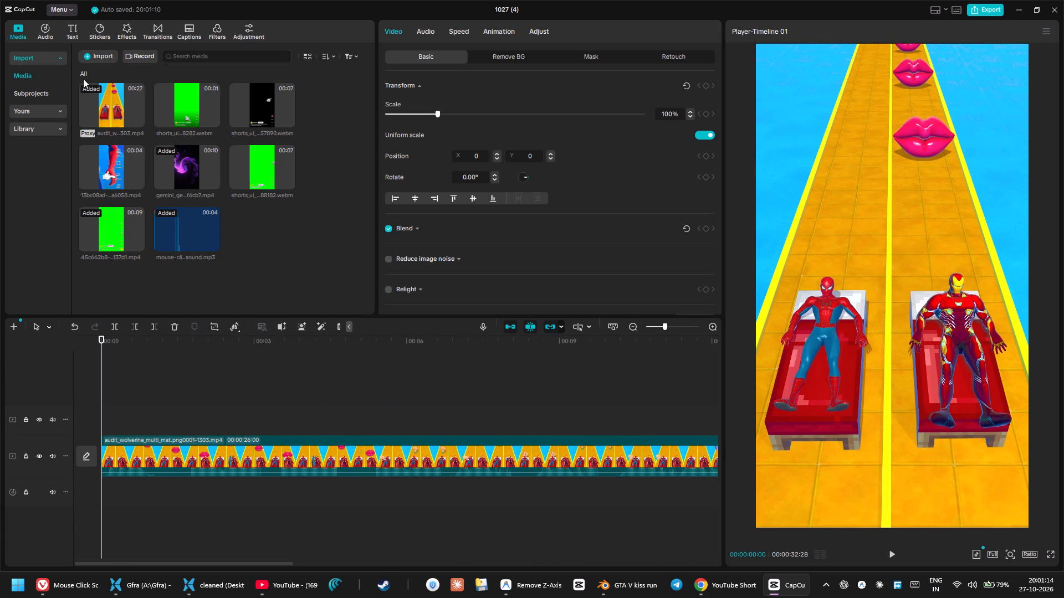
click(101, 60)
click(156, 81)
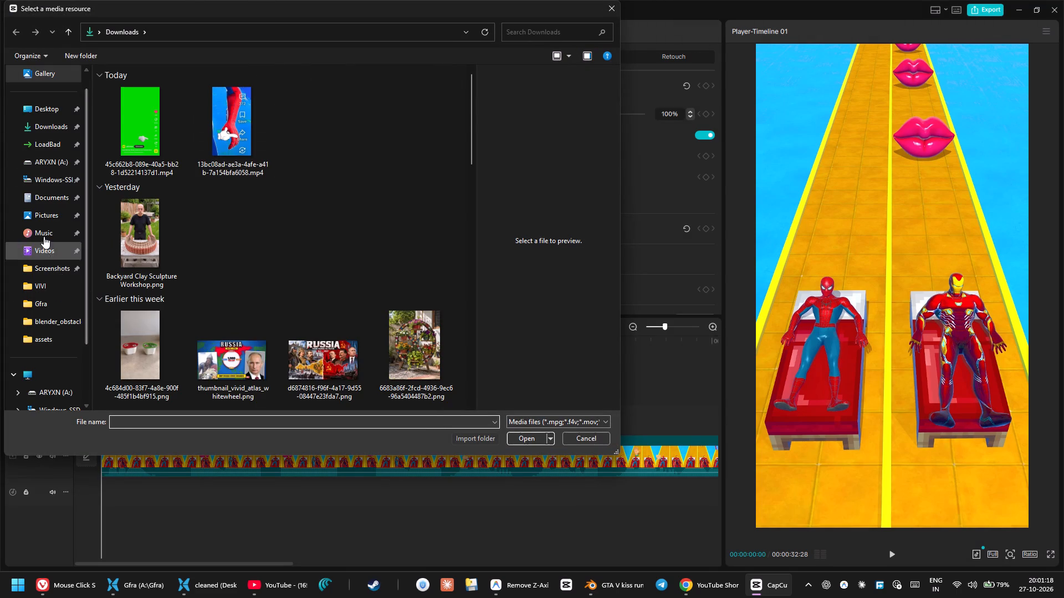
Look through the Gfra folder, and import the Juicy Wilde - Uno Miau phonk track from the GG folder on drive A.
click(49, 302)
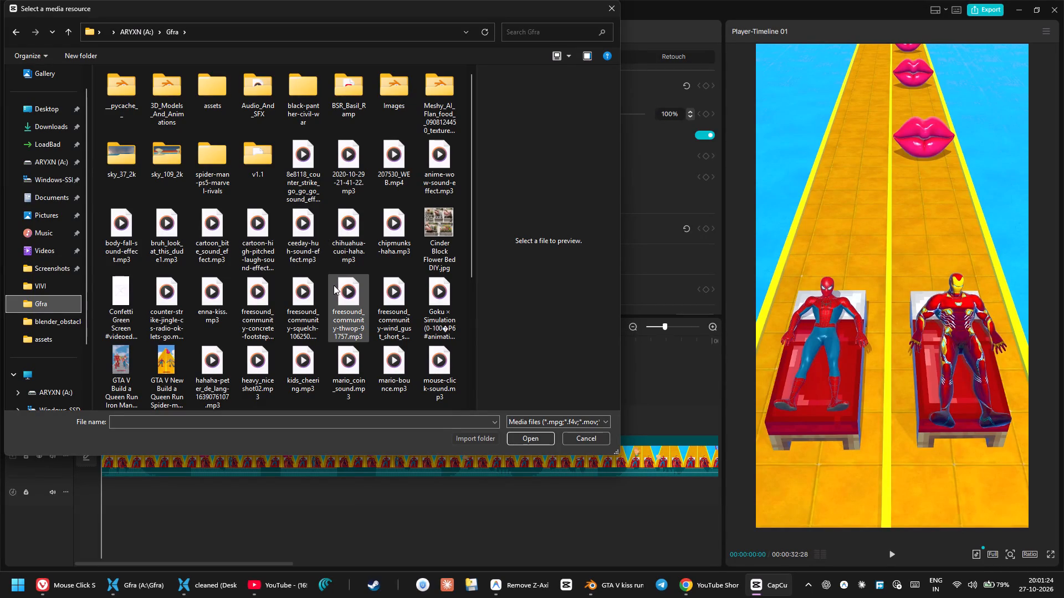
scroll(336, 292, down, 1)
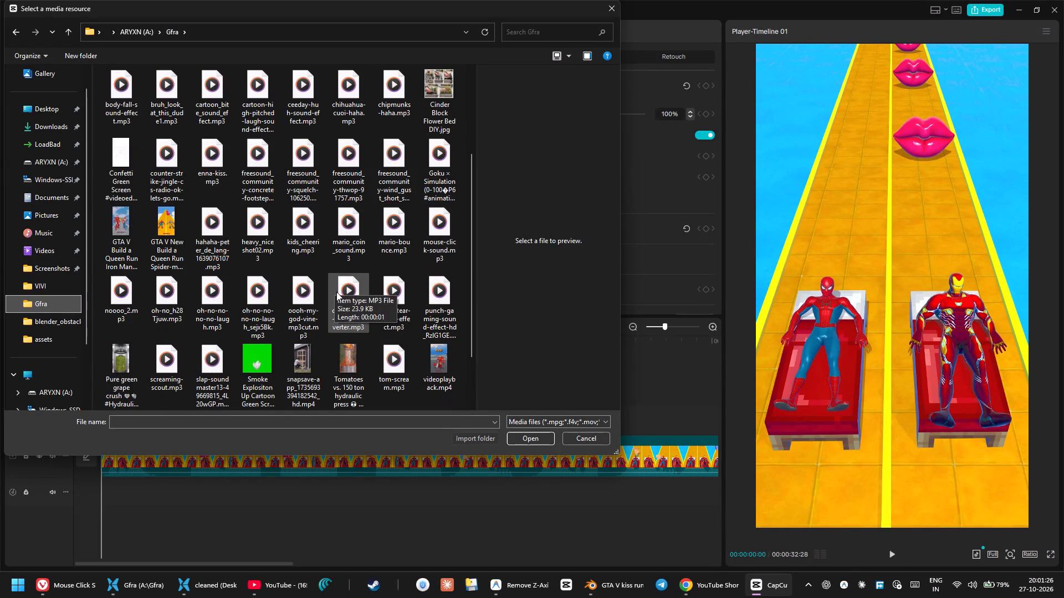
scroll(336, 292, down, 1)
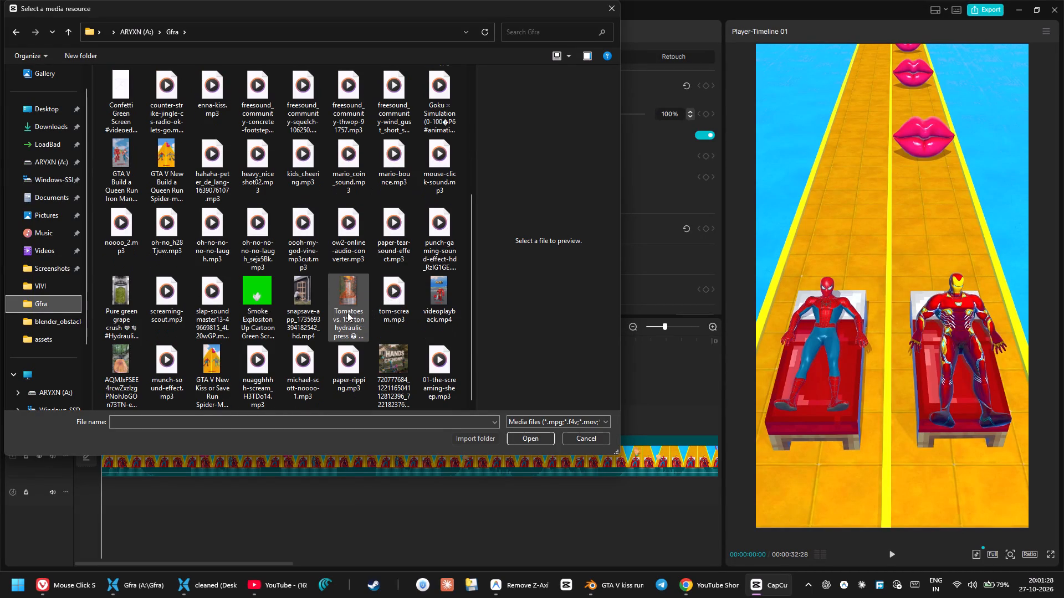
scroll(346, 328, down, 3)
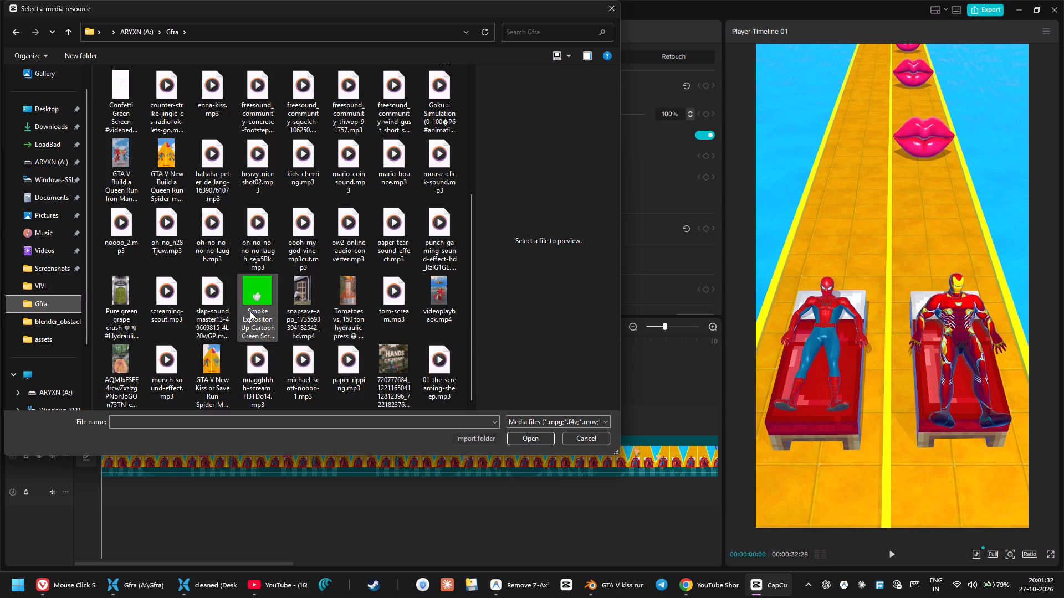
scroll(250, 311, down, 4)
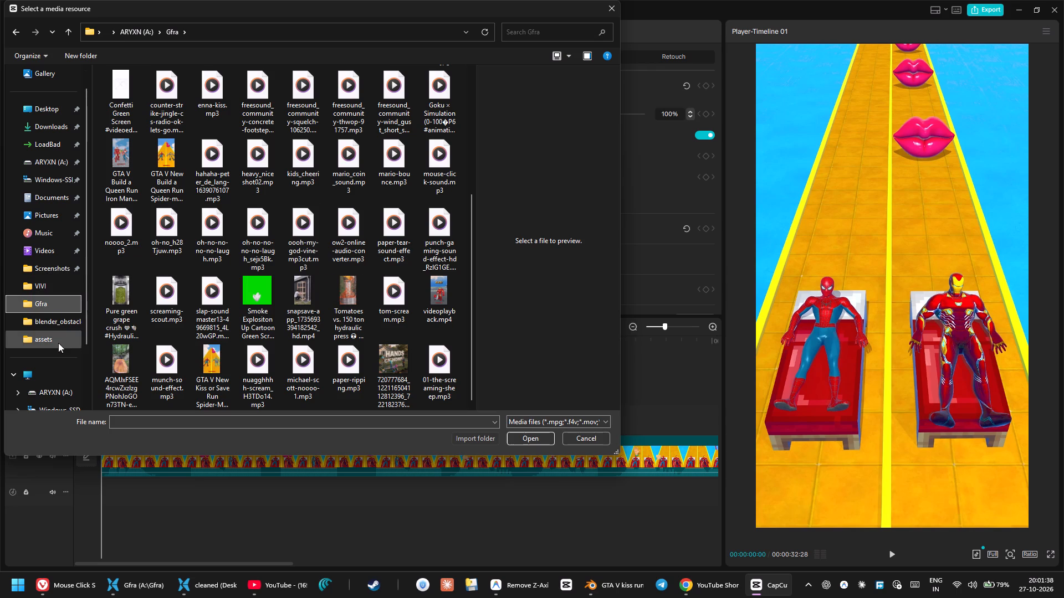
click(133, 32)
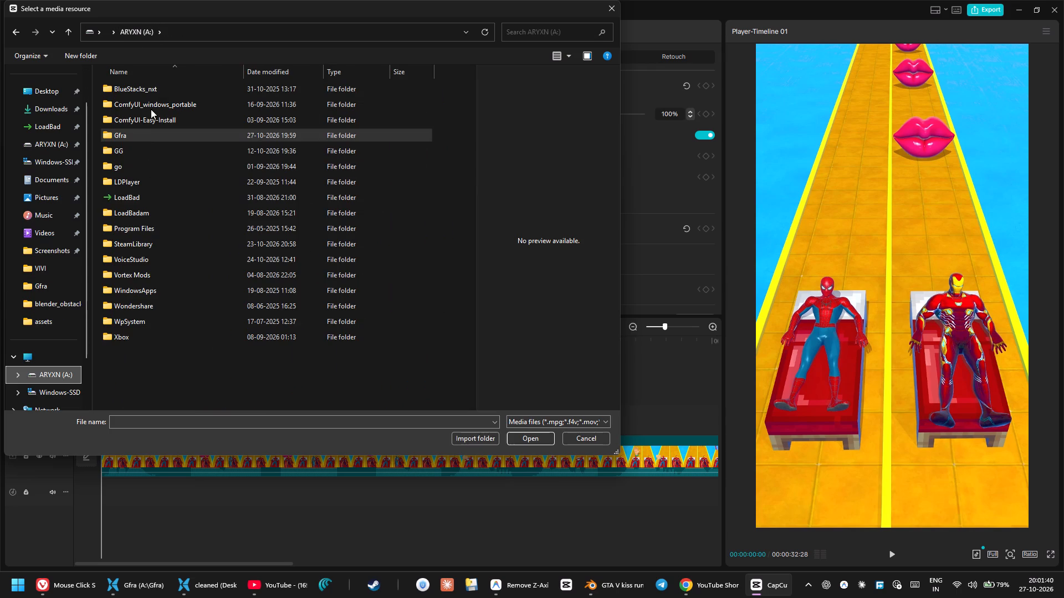
double_click(137, 152)
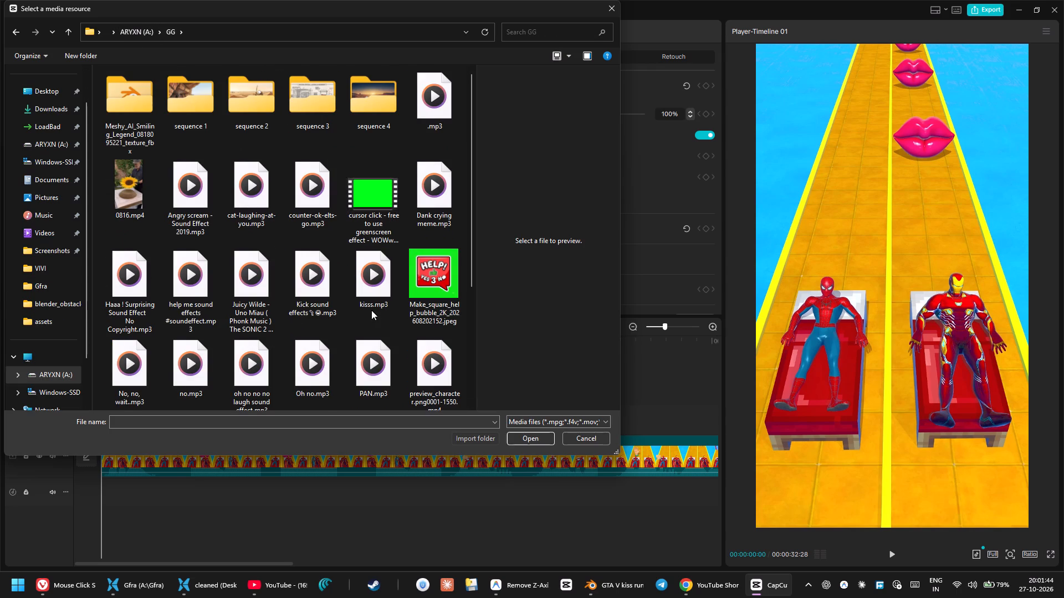
scroll(371, 310, down, 6)
scroll(305, 381, up, 1)
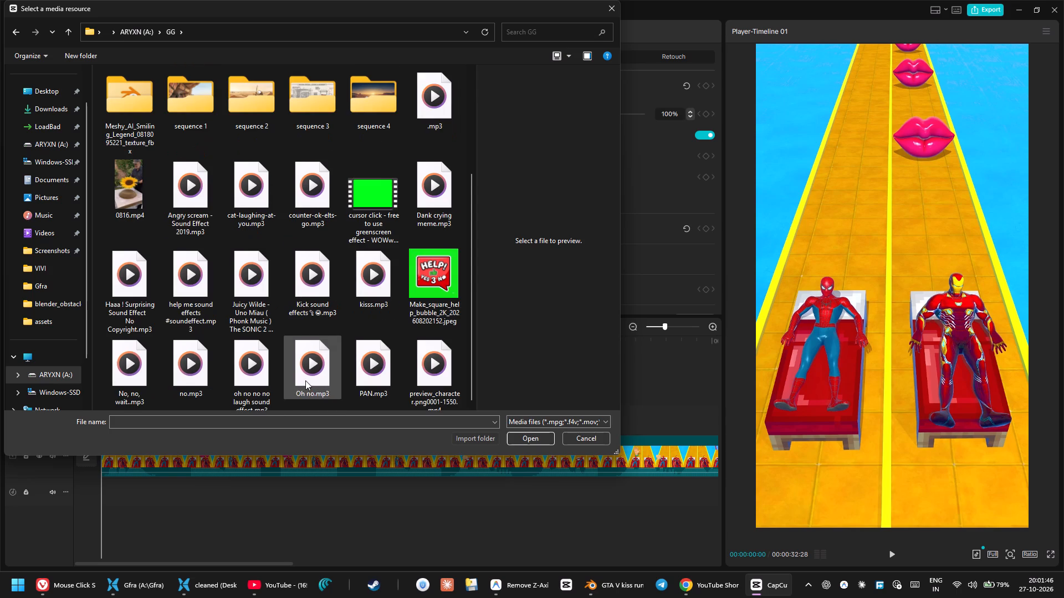
click(248, 298)
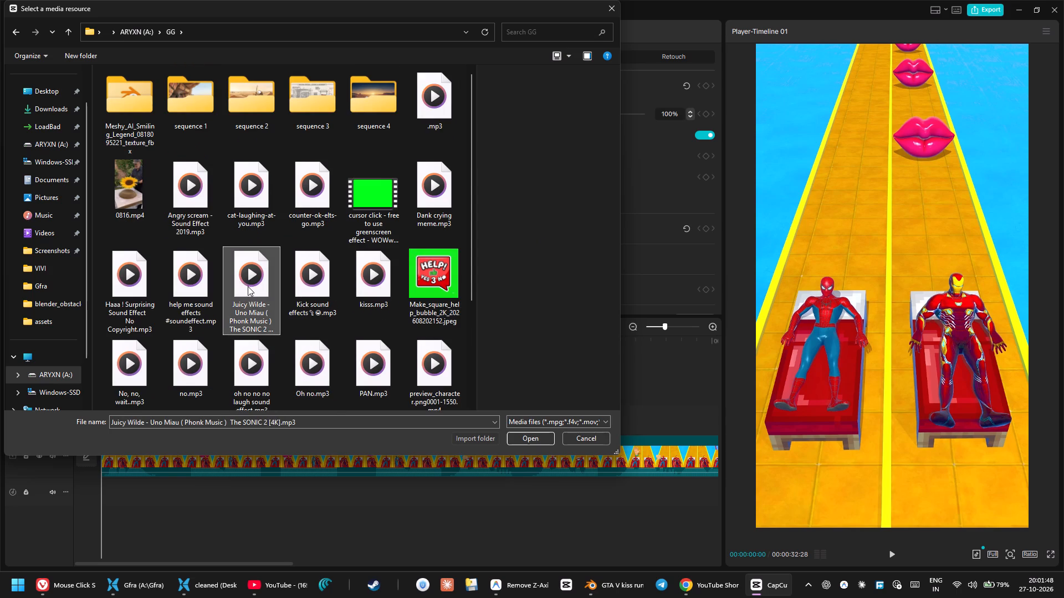
drag(247, 285, 122, 506)
drag(253, 283, 323, 519)
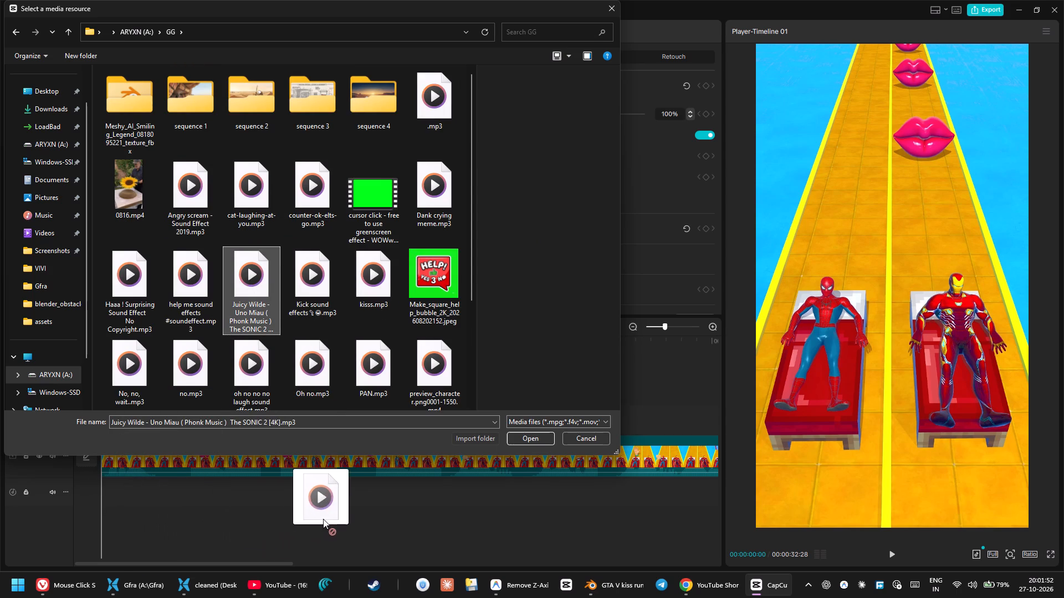
drag(323, 519, 328, 518)
click(525, 437)
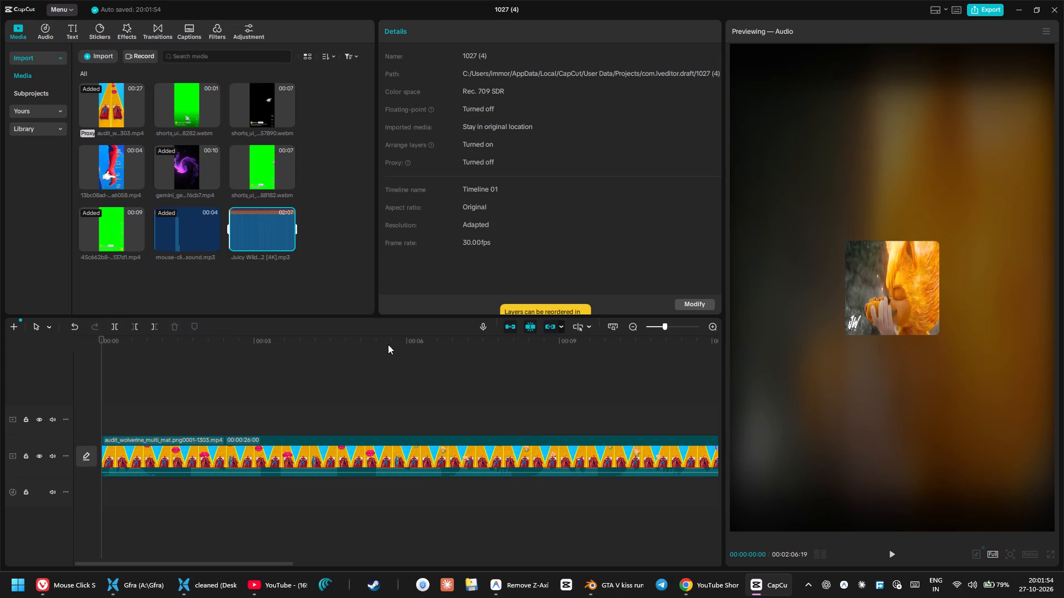
Place the phonk track under the main video from the timeline start and trim its end to the end of the video.
click(286, 245)
drag(203, 512, 203, 479)
ctrl+scroll(271, 523, down, 17)
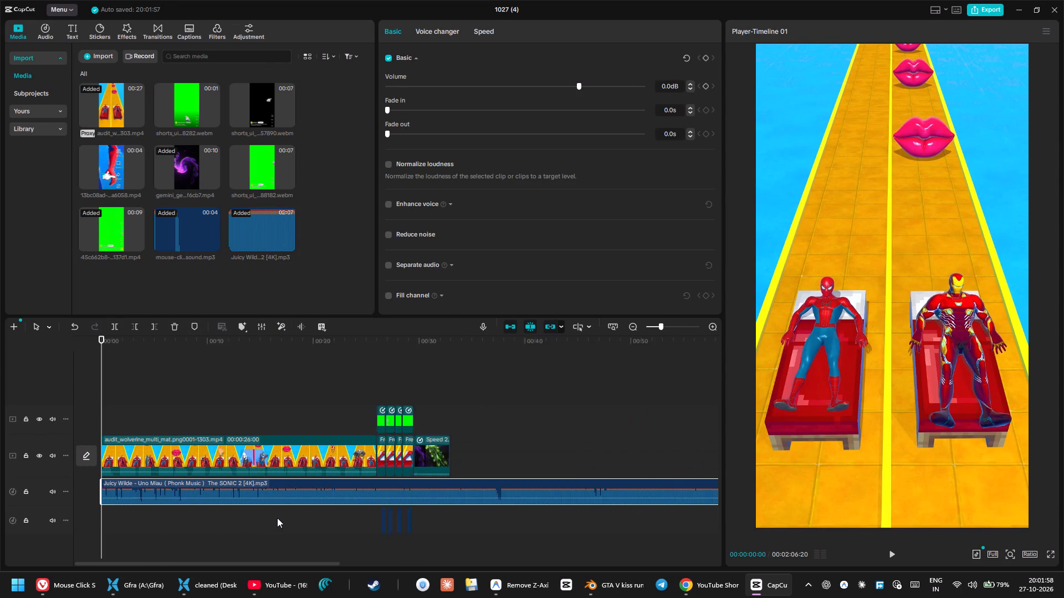
ctrl+scroll(277, 518, down, 15)
drag(389, 489, 203, 491)
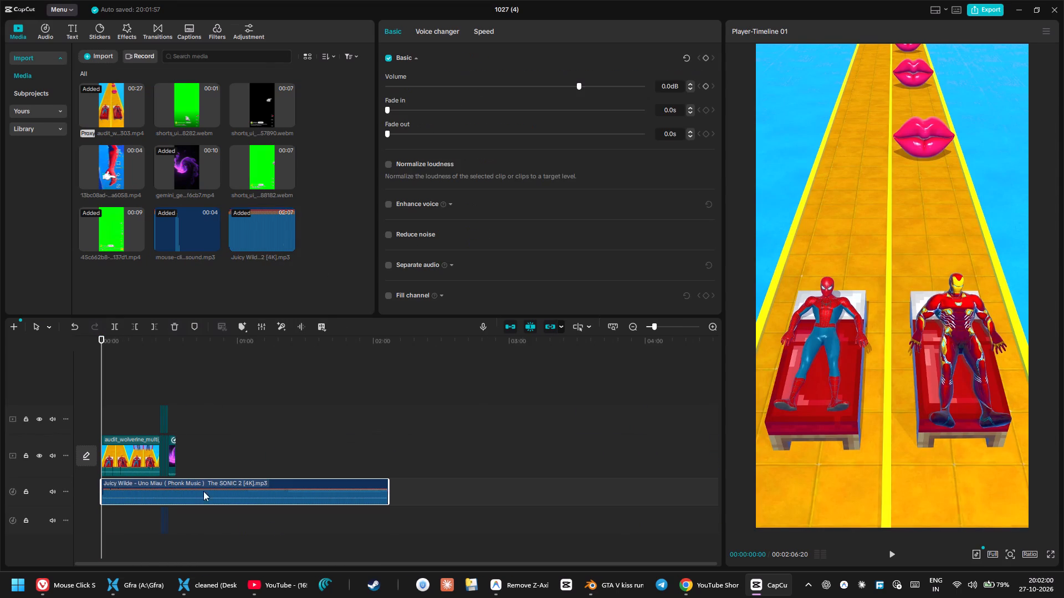
drag(203, 491, 189, 493)
drag(388, 494, 187, 501)
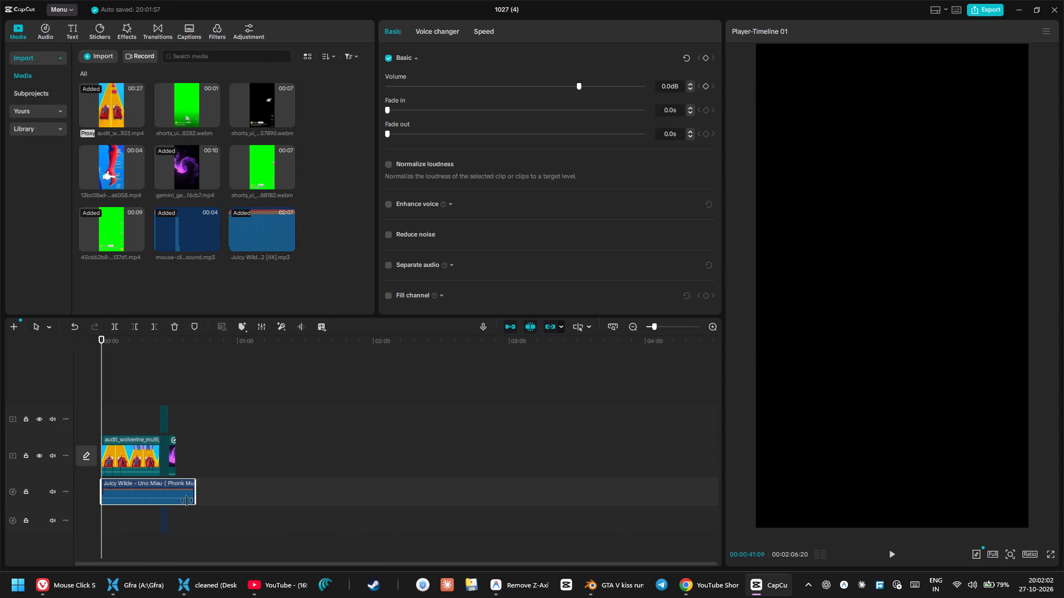
drag(187, 501, 171, 500)
Preview the phonk track against the video and lower its volume to about -7.3 dB.
ctrl+scroll(236, 505, up, 15)
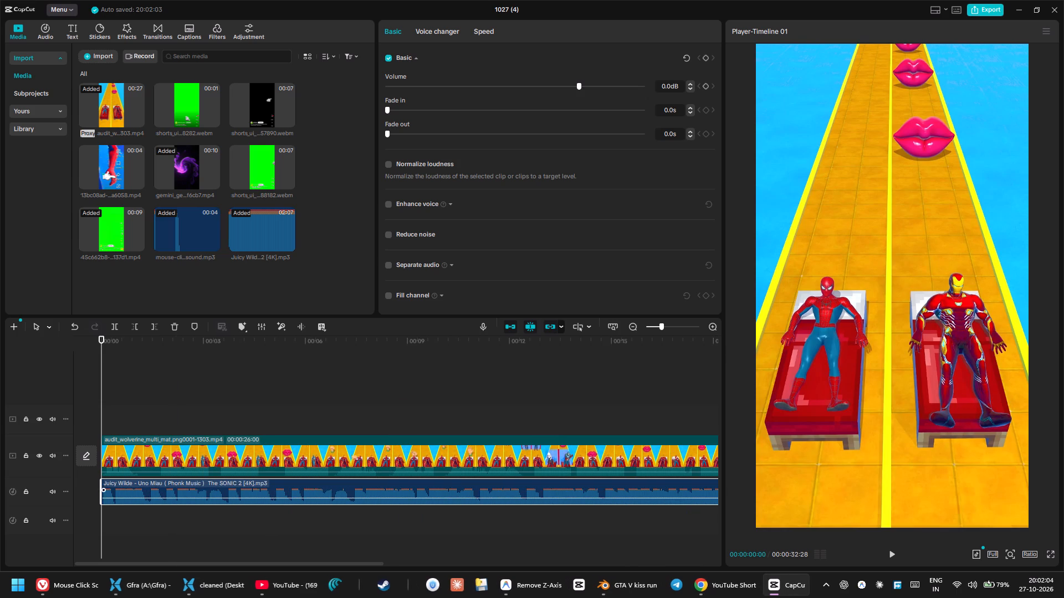
key(space)
key(space)
click(301, 498)
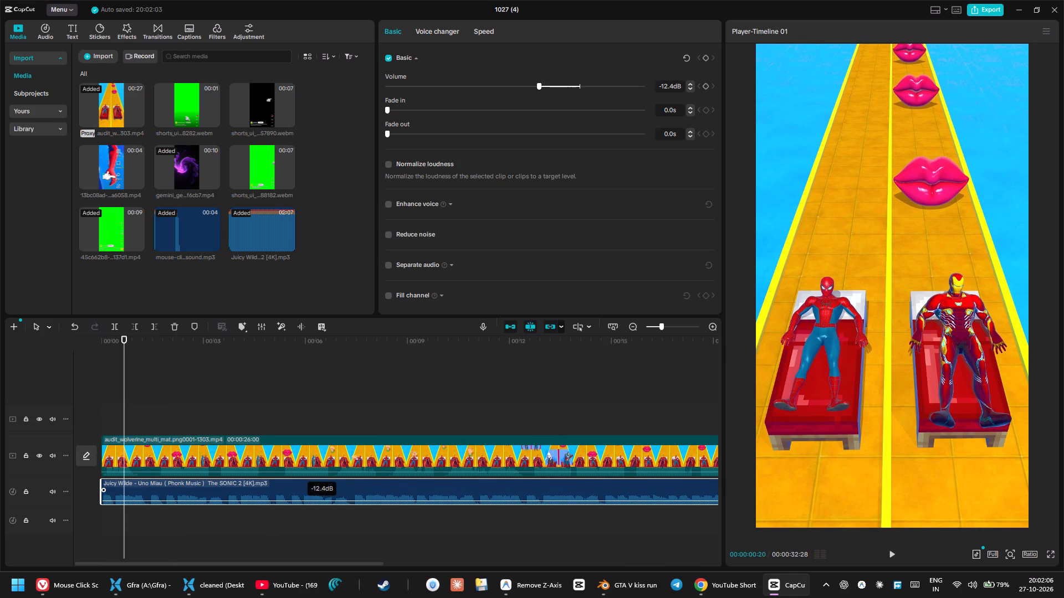
key(space)
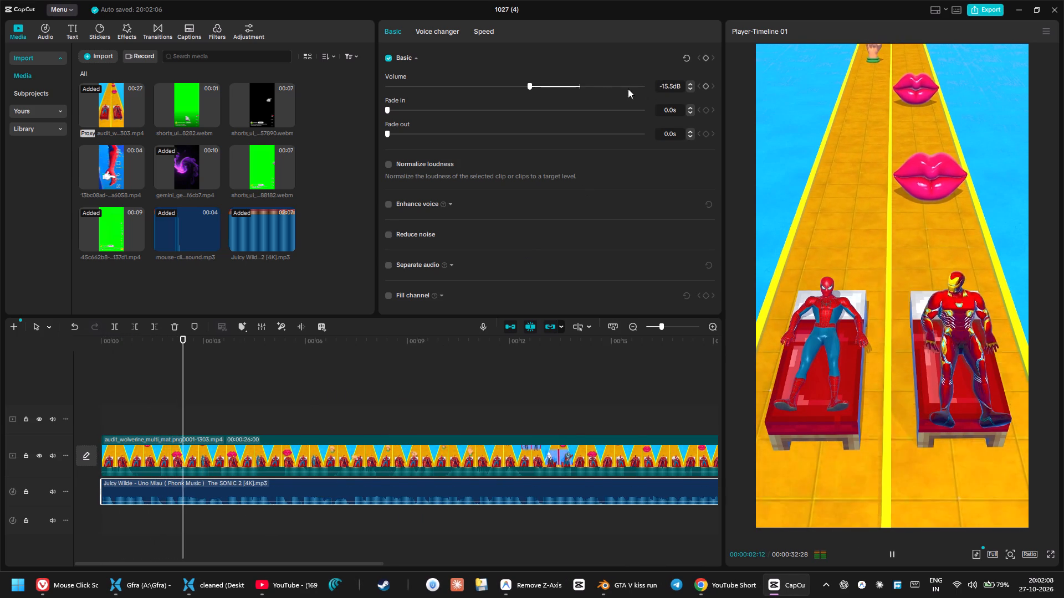
key(space)
key(space)
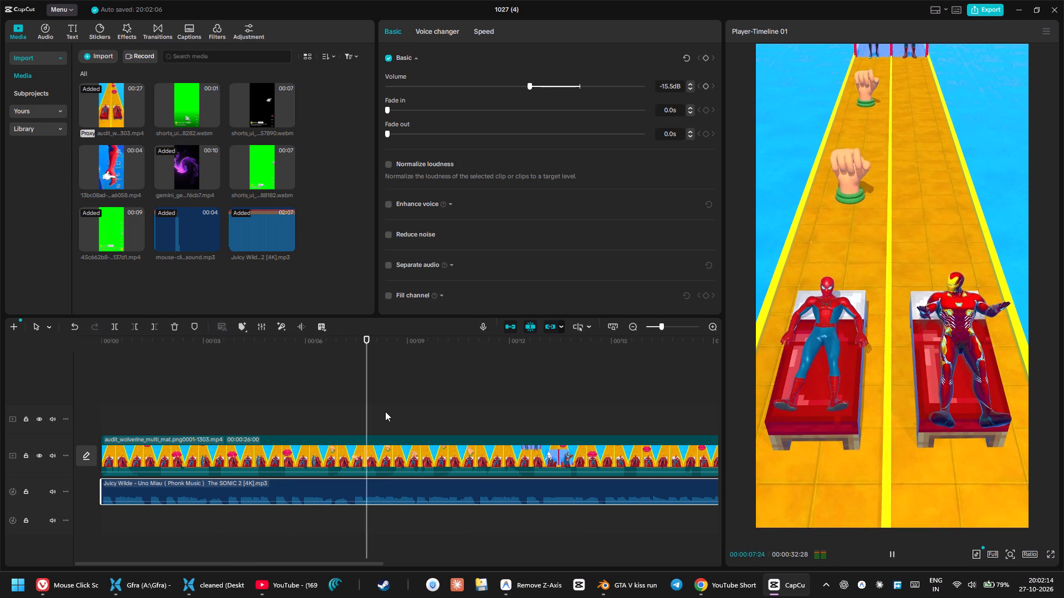
key(space)
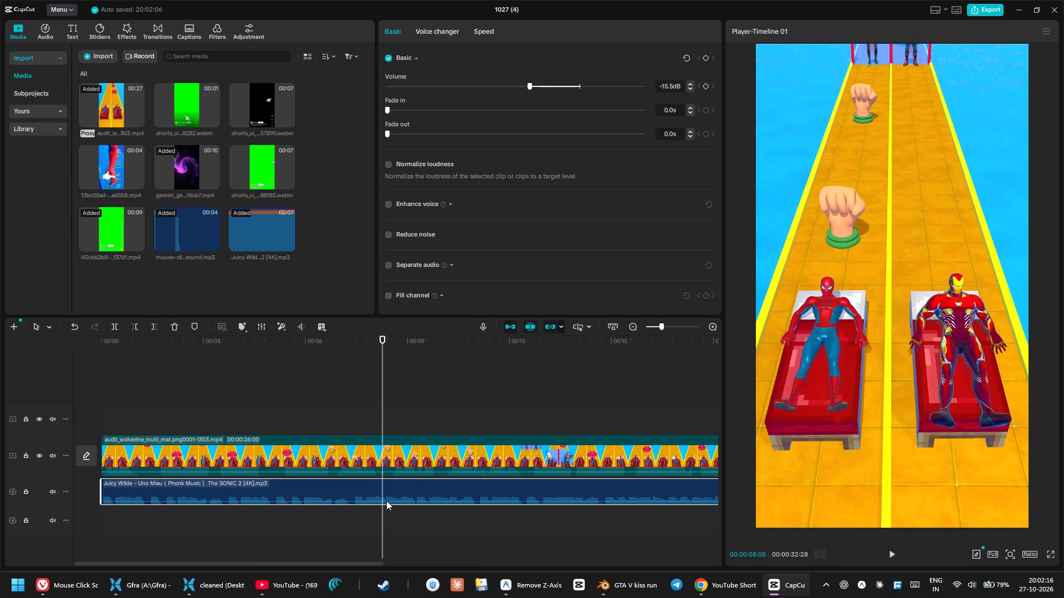
click(387, 501)
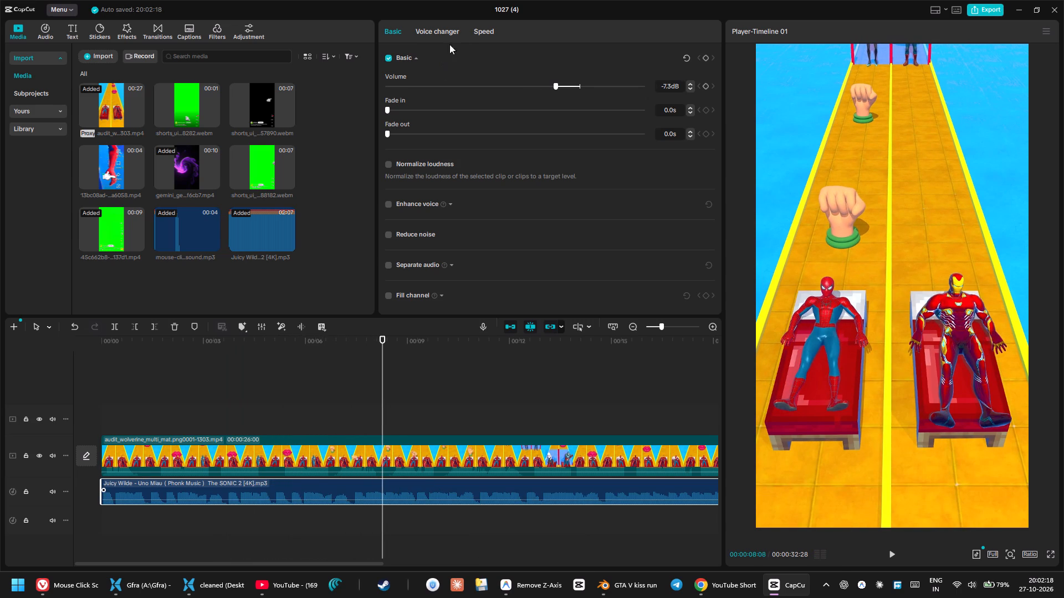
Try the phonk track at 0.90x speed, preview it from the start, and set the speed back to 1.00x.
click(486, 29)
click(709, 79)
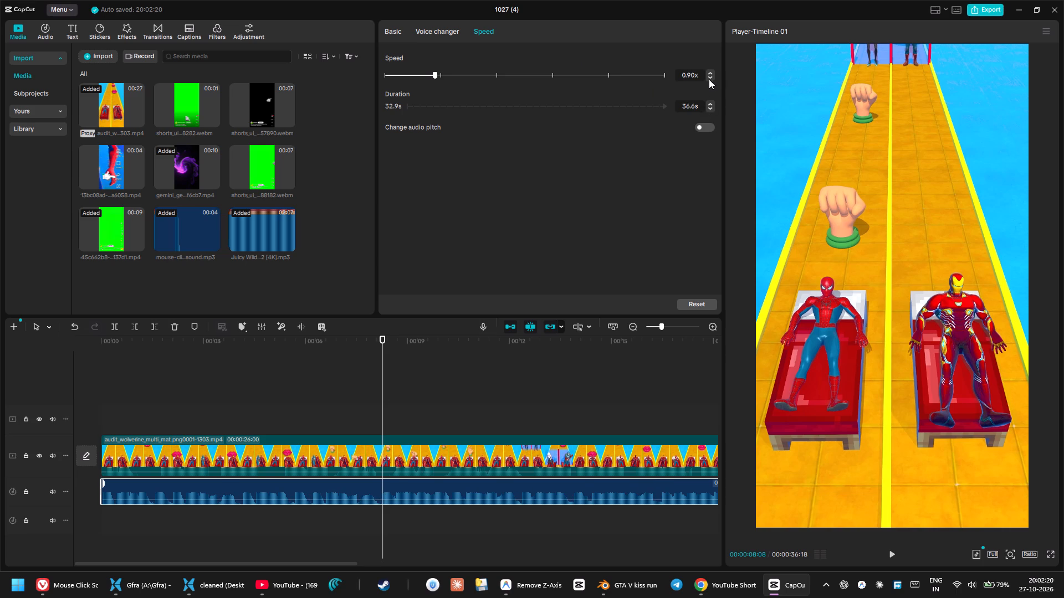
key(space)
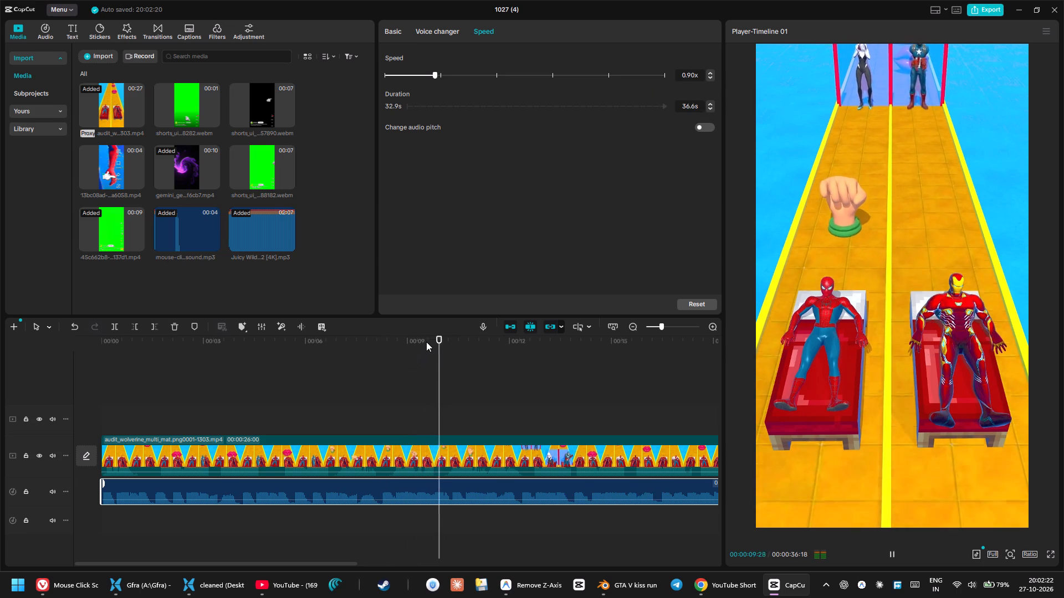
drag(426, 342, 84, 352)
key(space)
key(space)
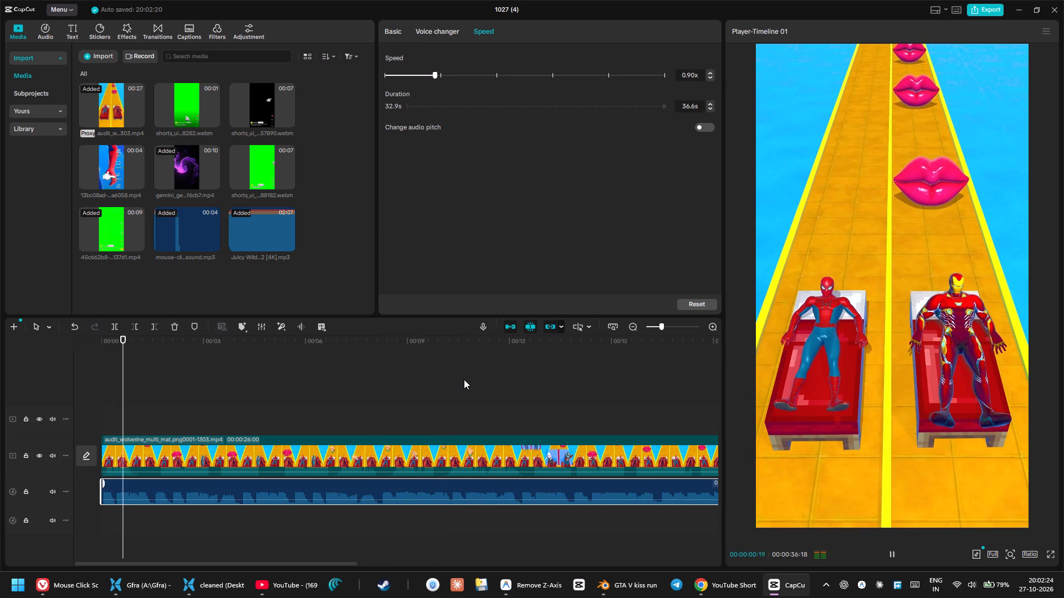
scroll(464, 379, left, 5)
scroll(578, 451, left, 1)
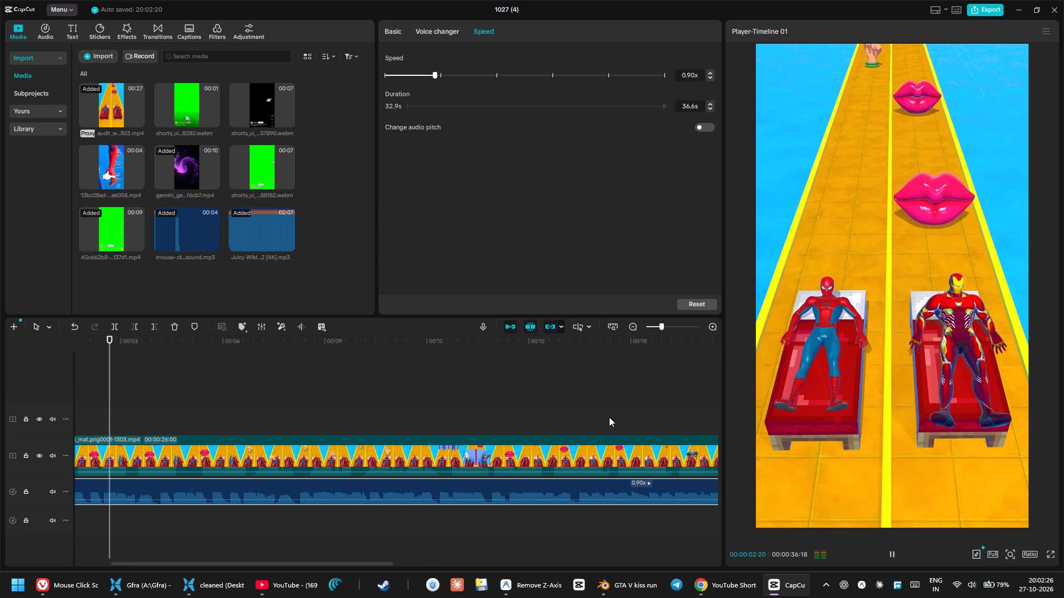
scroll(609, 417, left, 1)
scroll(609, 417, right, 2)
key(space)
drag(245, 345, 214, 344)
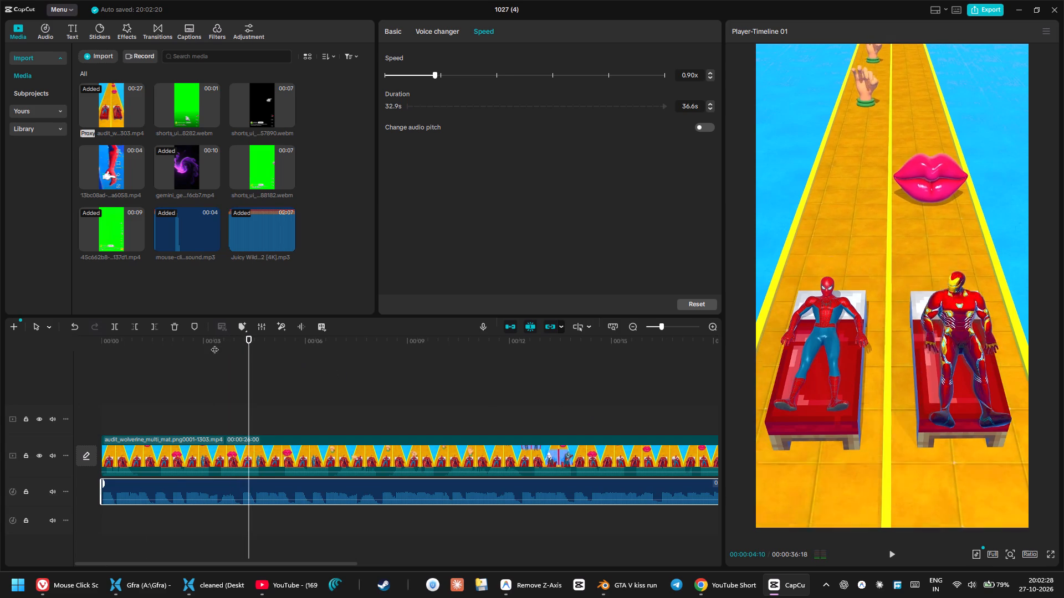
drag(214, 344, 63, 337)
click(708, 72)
Raise the volume of the four mouse-click sounds under the call-to-action segments, previewing the ending with the music before and after.
scroll(545, 410, left, 3)
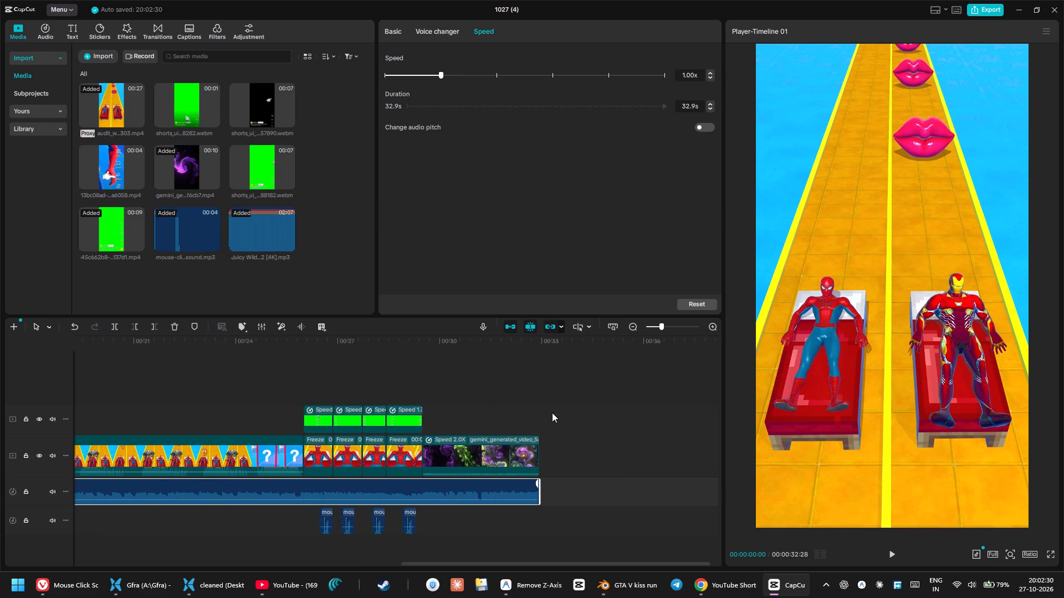
click(299, 372)
key(space)
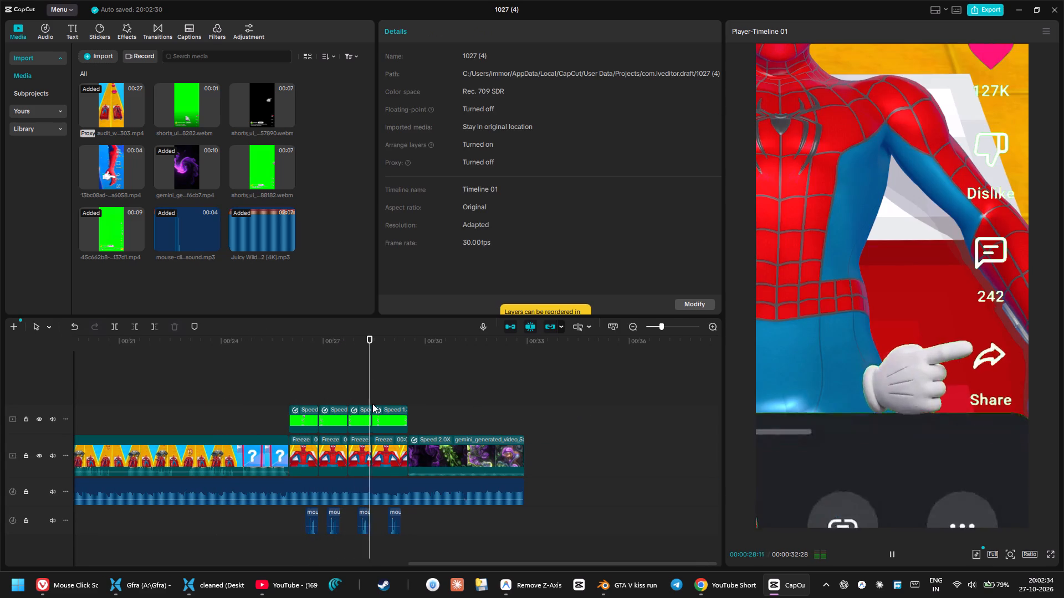
key(space)
drag(311, 526, 315, 511)
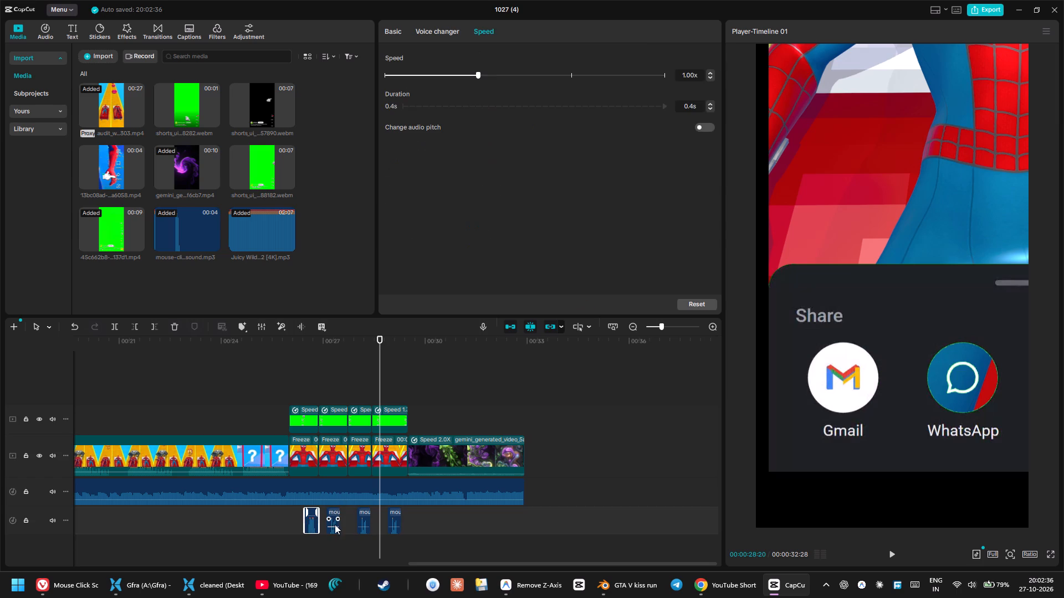
drag(332, 526, 335, 519)
drag(364, 528, 364, 523)
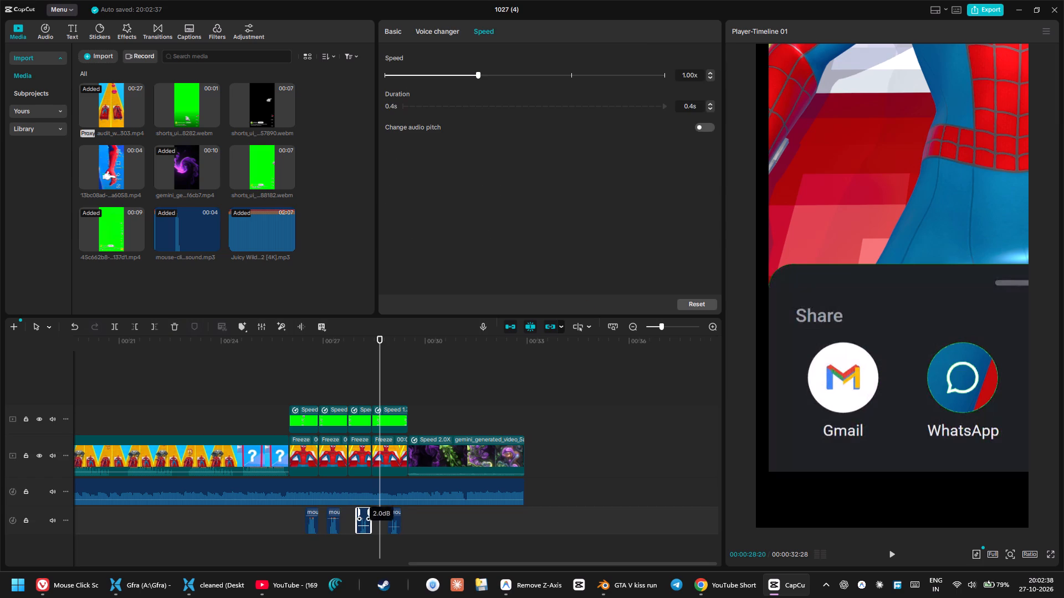
drag(364, 523, 364, 519)
drag(395, 528, 393, 517)
drag(319, 340, 293, 345)
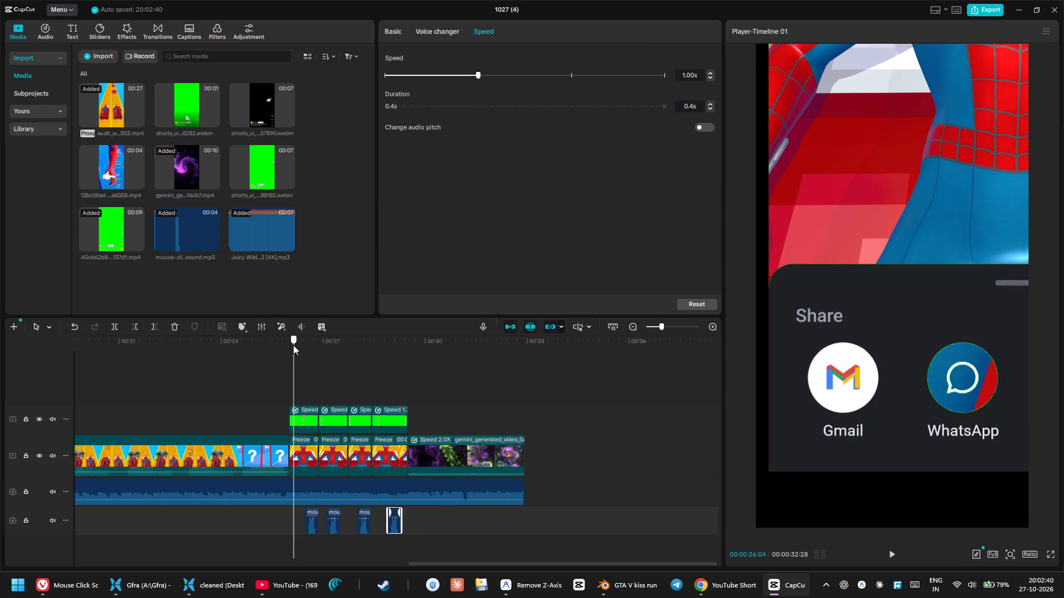
drag(293, 345, 292, 345)
key(space)
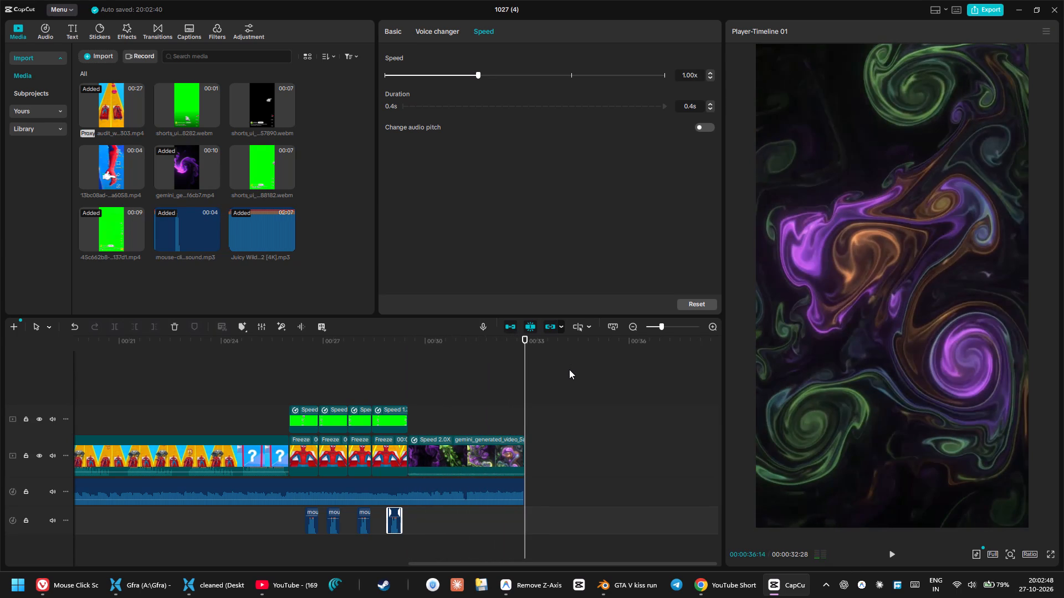
Import redakai_logo_transparent.png from the ASSETS folder inside VIVI into the project media.
drag(513, 346, 0, 322)
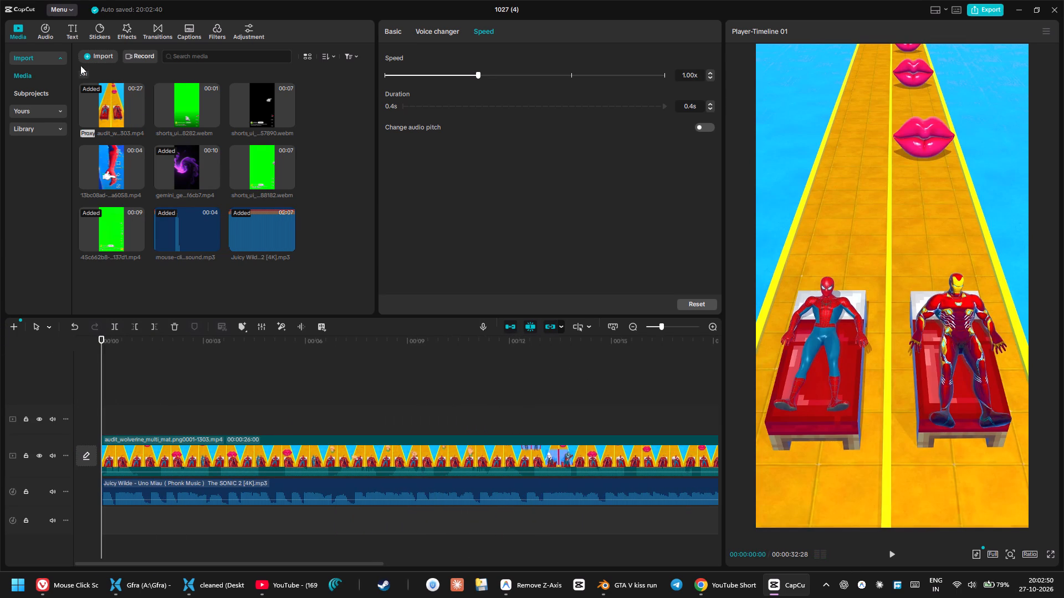
click(83, 59)
click(100, 80)
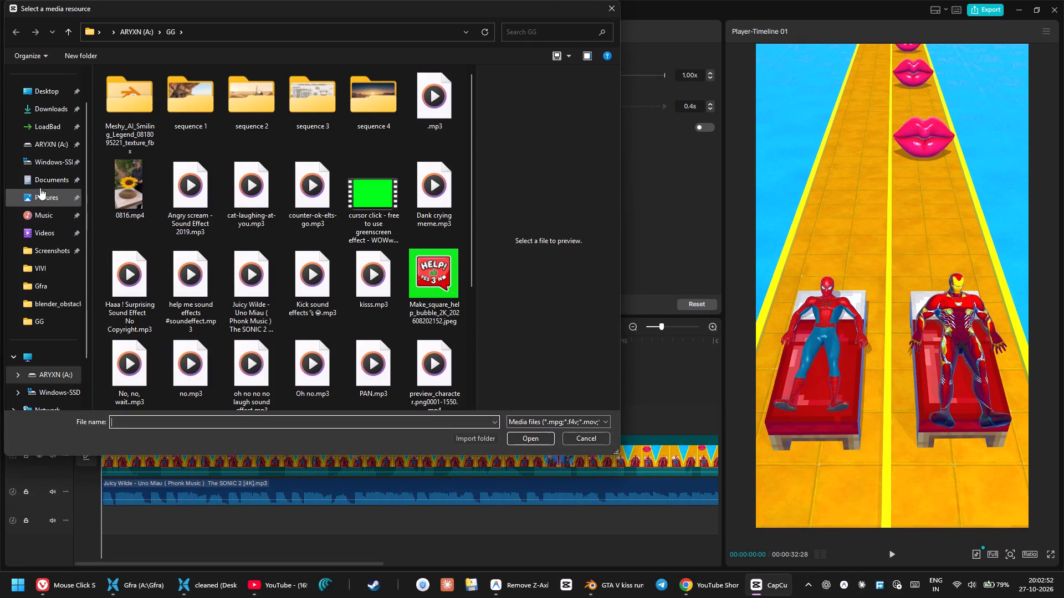
scroll(38, 186, up, 2)
click(44, 301)
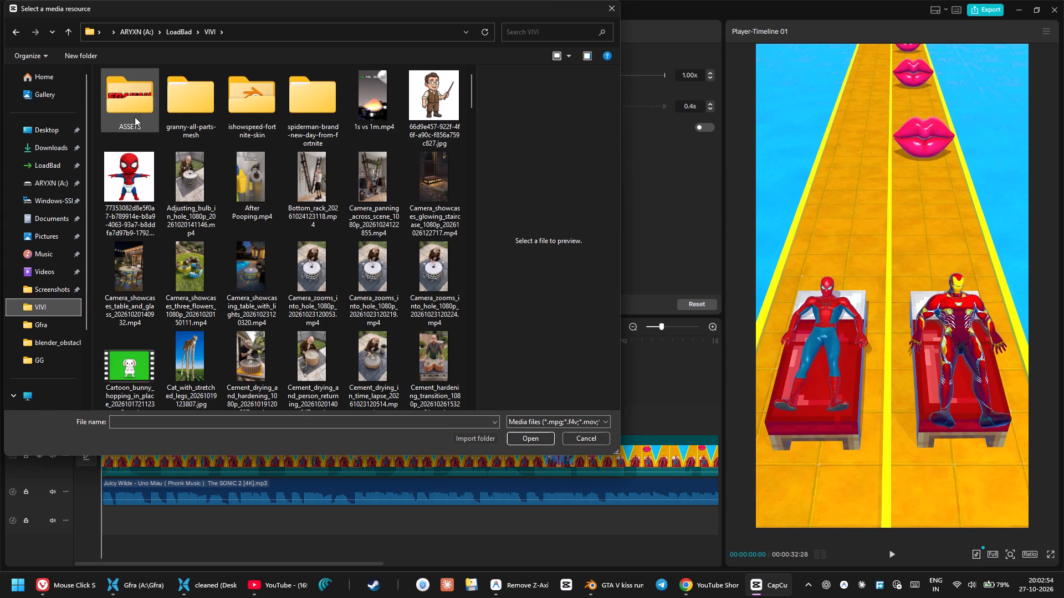
double_click(135, 117)
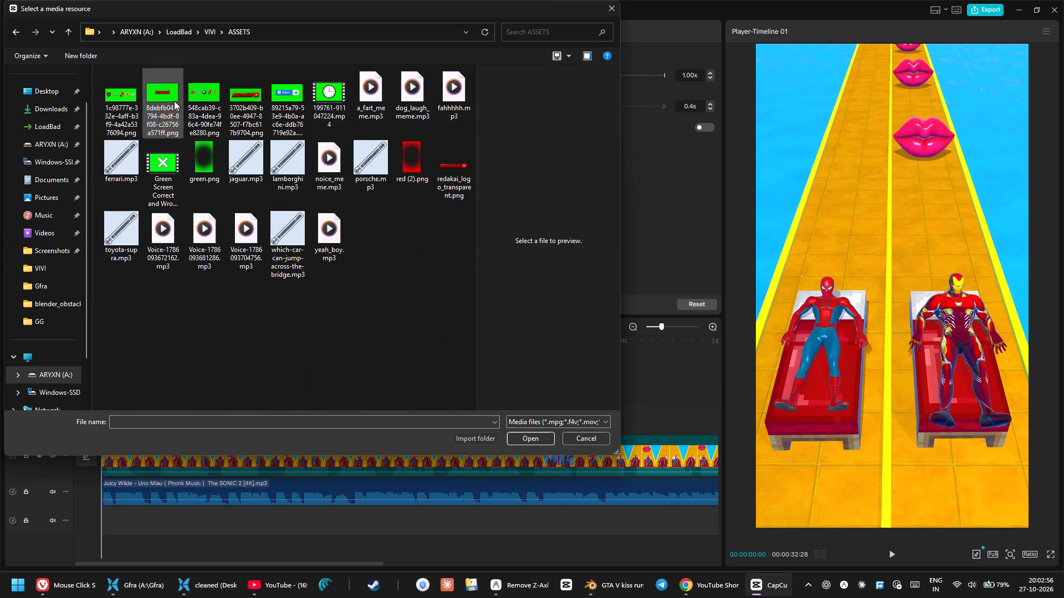
click(236, 101)
click(451, 167)
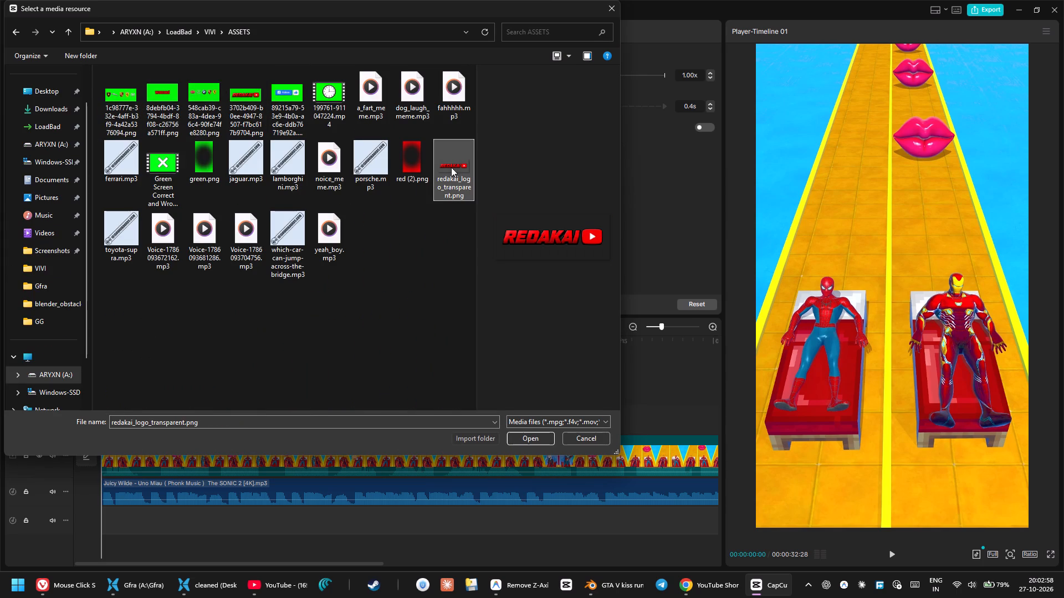
click(538, 435)
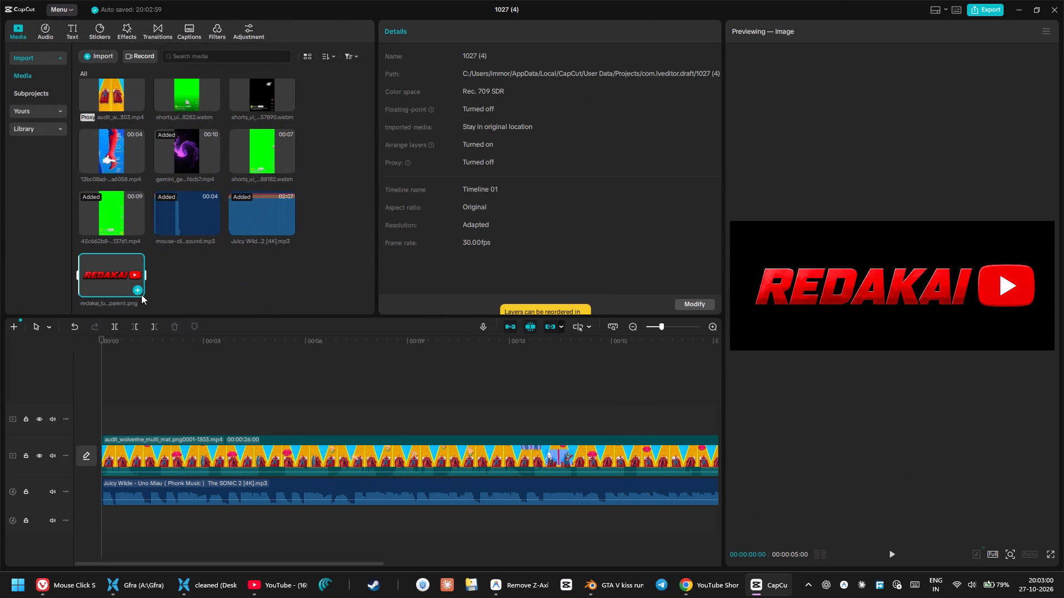
Place the REDAKAI logo on a track above the call-to-action overlays, running from the timeline start to the end of the last overlay.
click(137, 290)
drag(138, 457, 140, 398)
drag(152, 377, 157, 410)
drag(155, 379, 156, 410)
drag(273, 420, 869, 424)
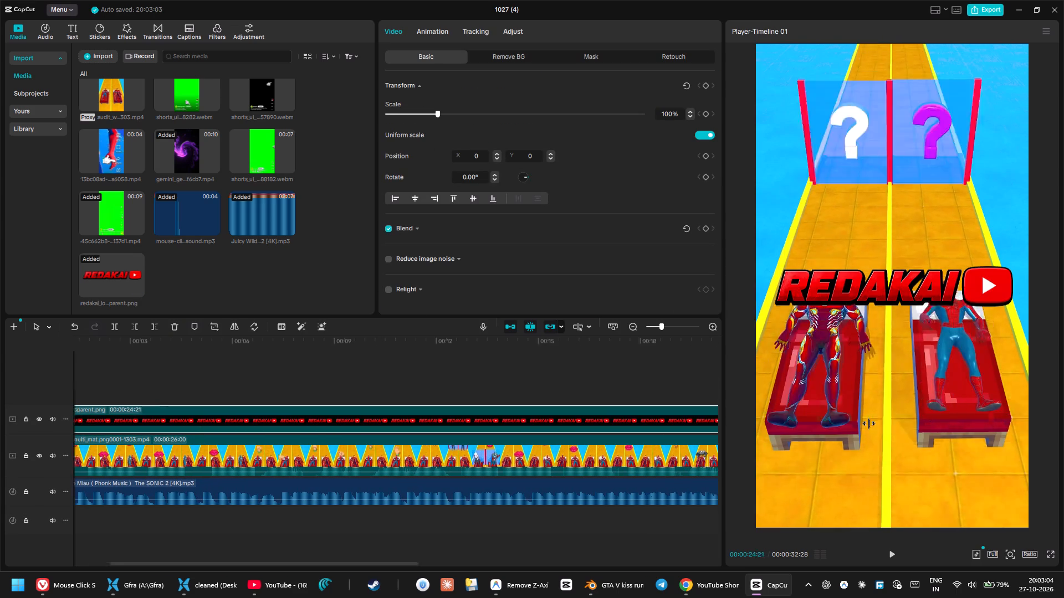
drag(869, 424, 400, 386)
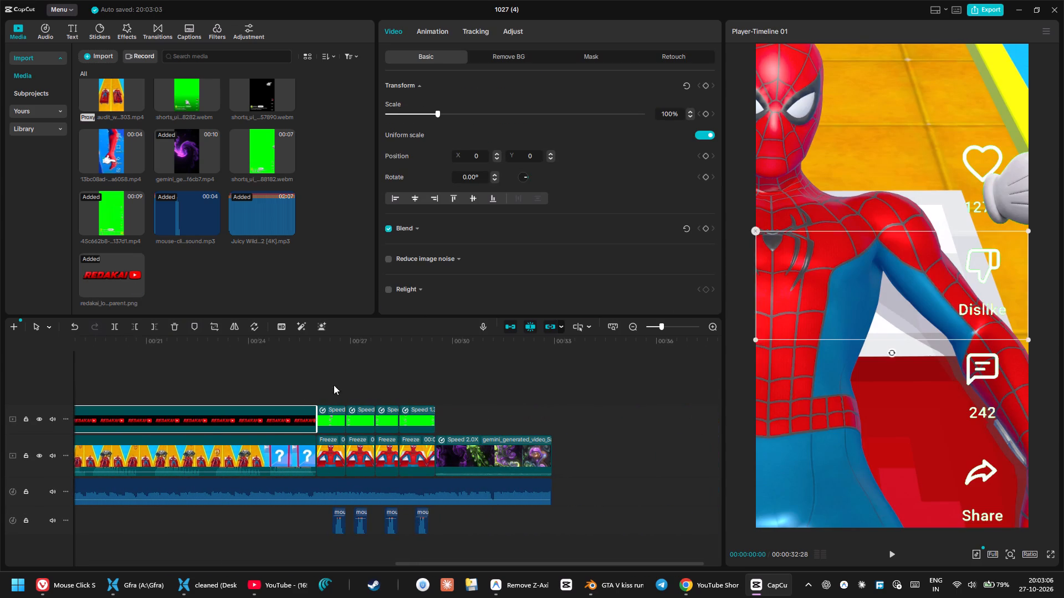
drag(267, 411, 268, 386)
drag(317, 395, 503, 406)
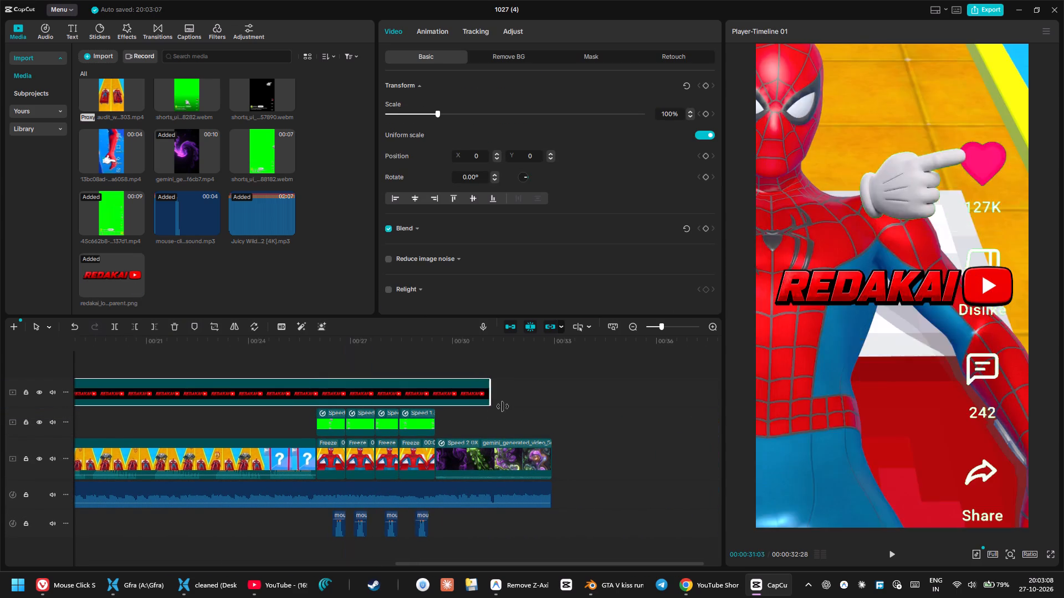
drag(503, 406, 433, 406)
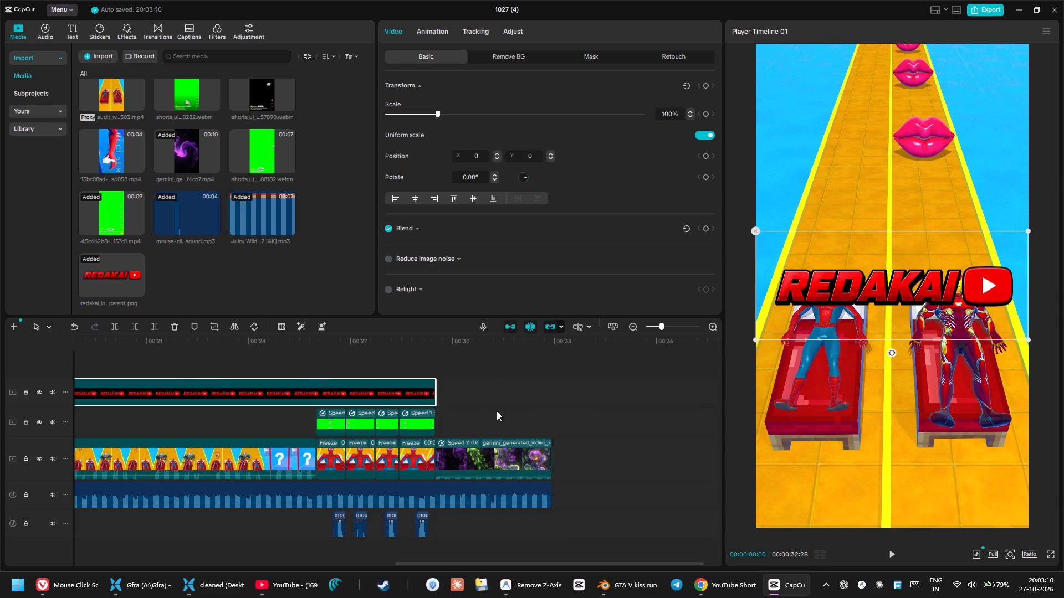
Scale the REDAKAI logo to 50% and move it to the bottom centre of the frame, at about Y -1740.
drag(1028, 341, 930, 285)
drag(917, 282, 921, 456)
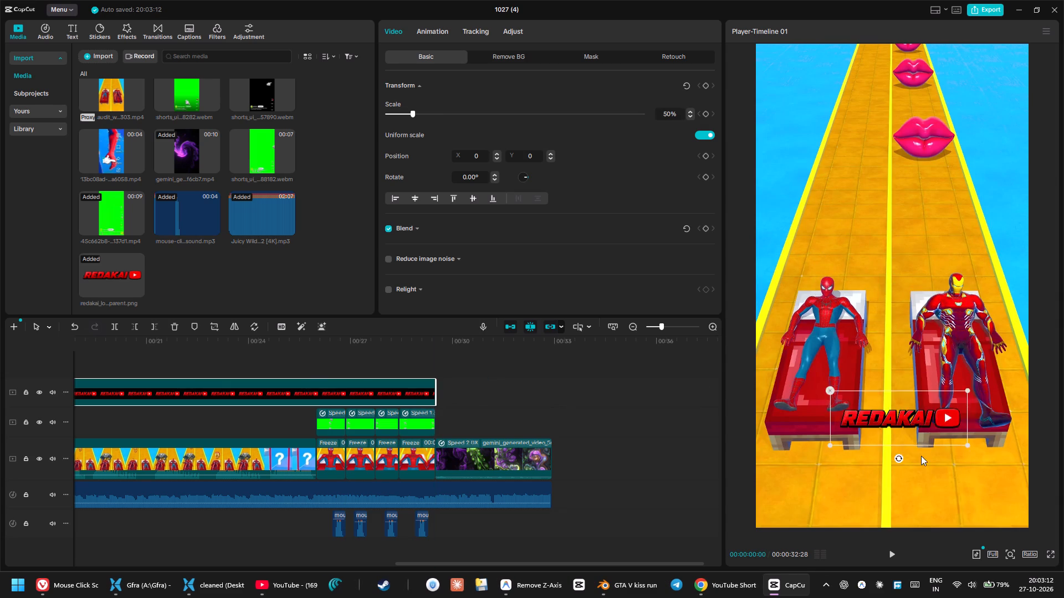
drag(921, 456, 917, 501)
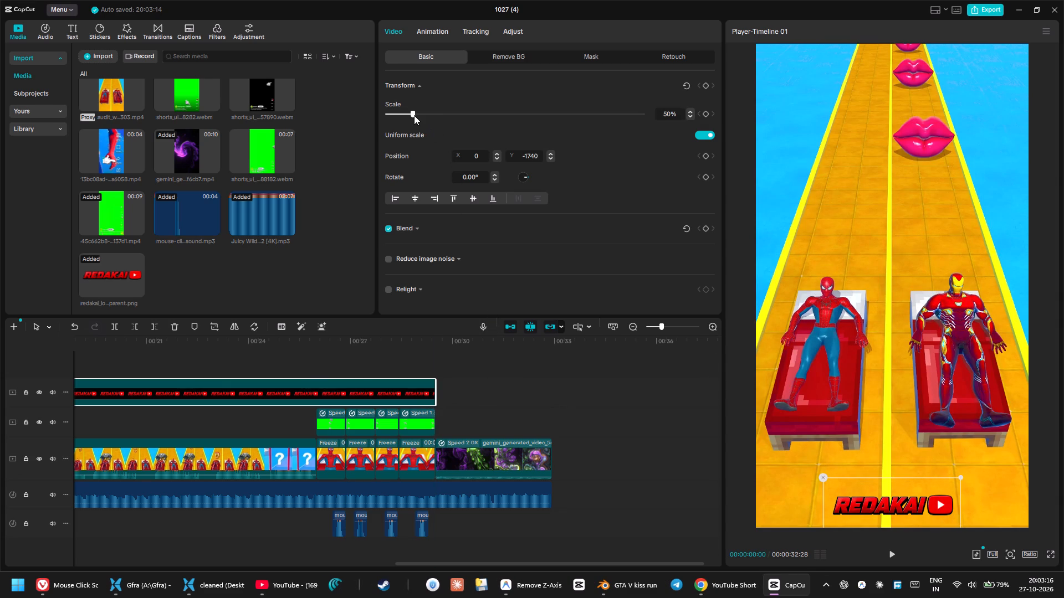
Set the REDAKAI logo's opacity to about 57%, after trying 28% in a short preview, and return the playhead to the timeline start.
scroll(453, 274, down, 1)
click(417, 229)
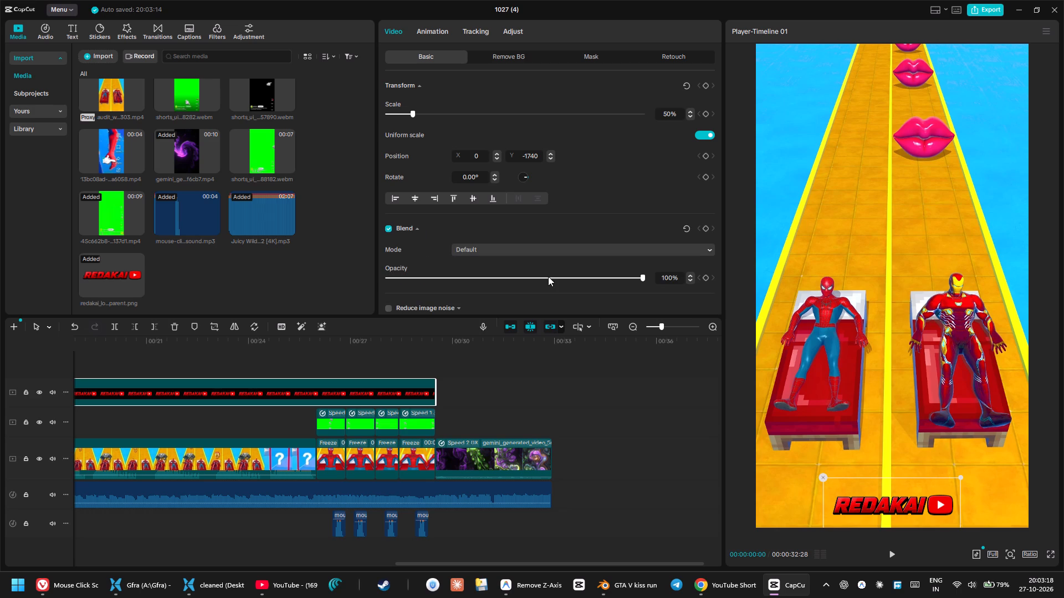
drag(548, 276, 459, 281)
click(530, 447)
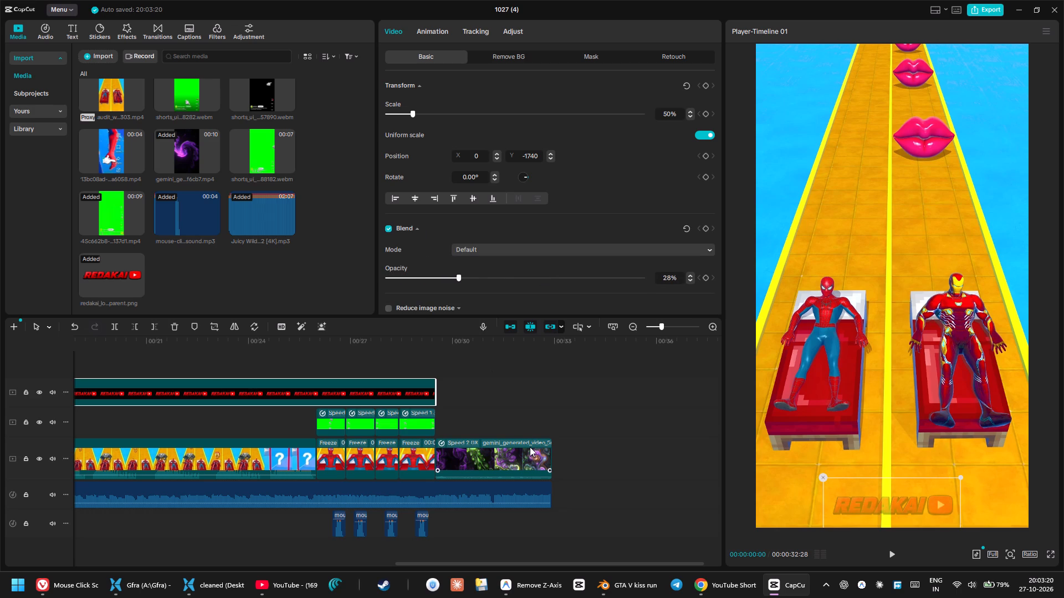
drag(439, 339, 0, 307)
key(space)
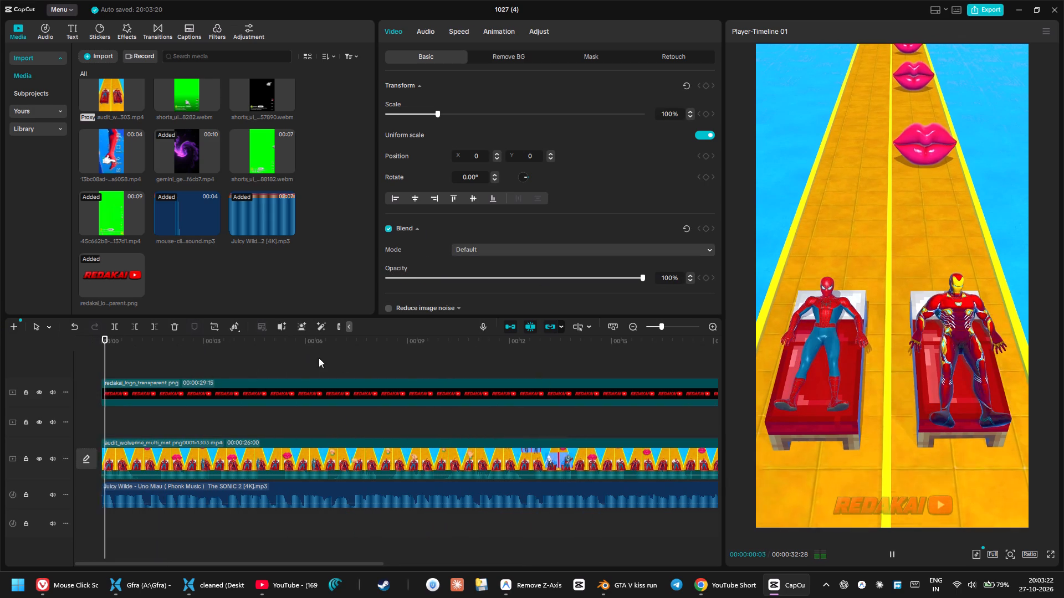
key(space)
click(889, 512)
drag(467, 280, 573, 287)
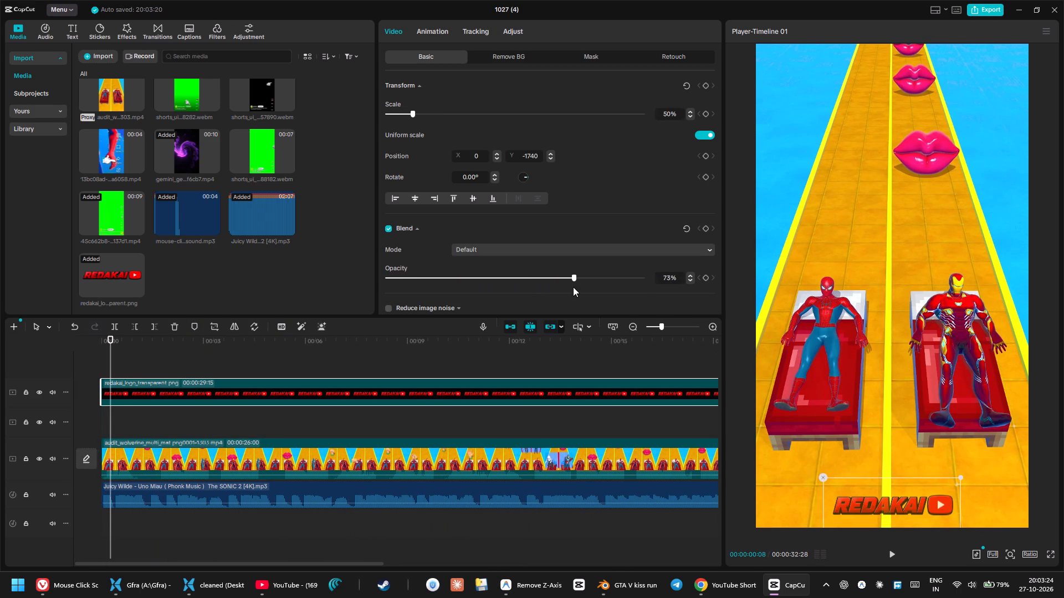
drag(573, 287, 534, 290)
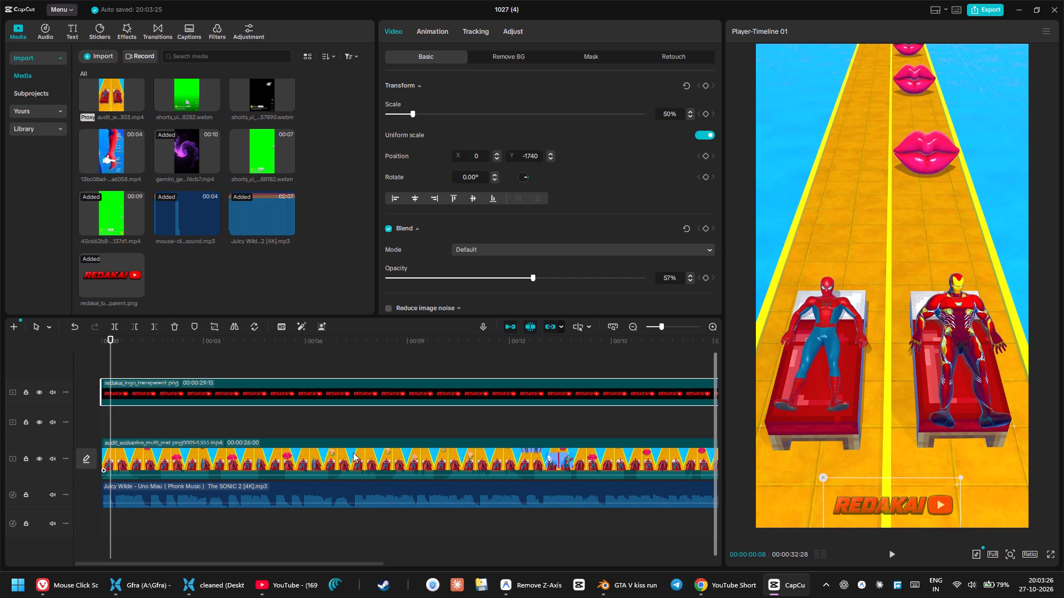
drag(99, 344, 84, 343)
drag(116, 338, 83, 338)
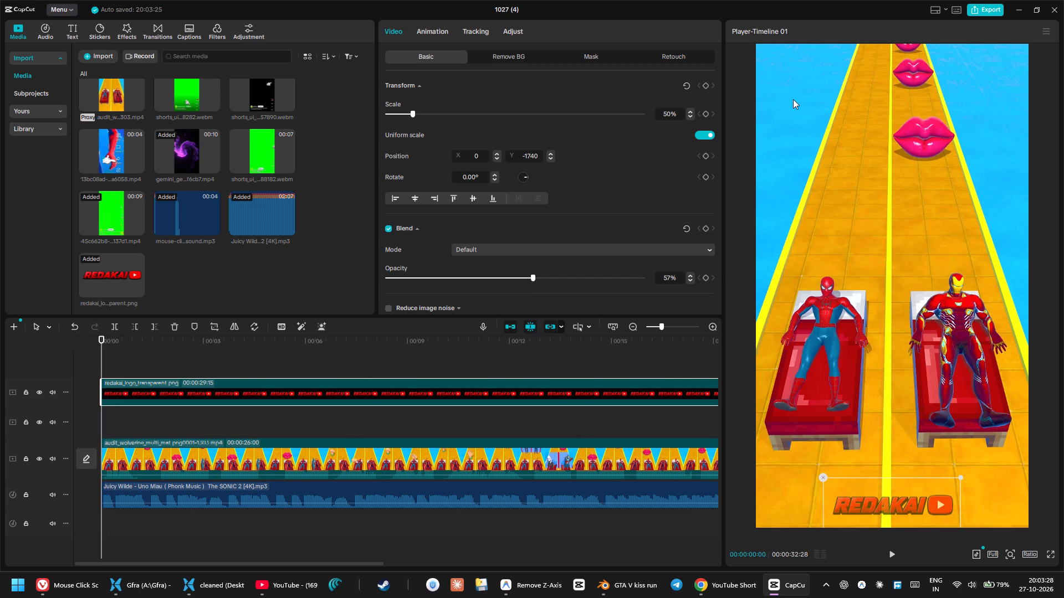
Export the video as 1027 (4) in 4K, H.264 mp4 at 30fps with the higher bit rate.
click(994, 10)
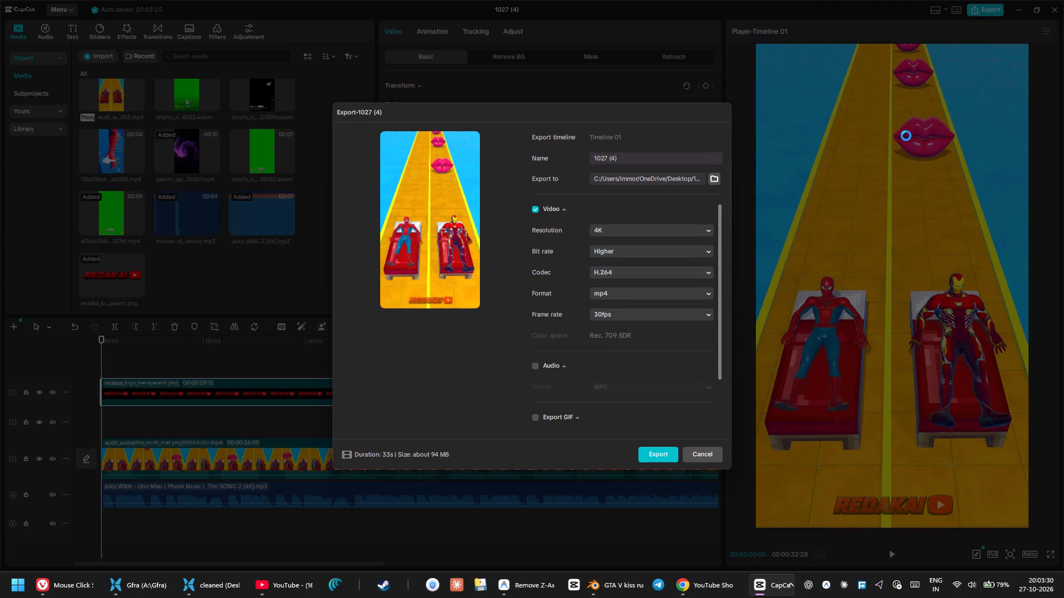
click(666, 454)
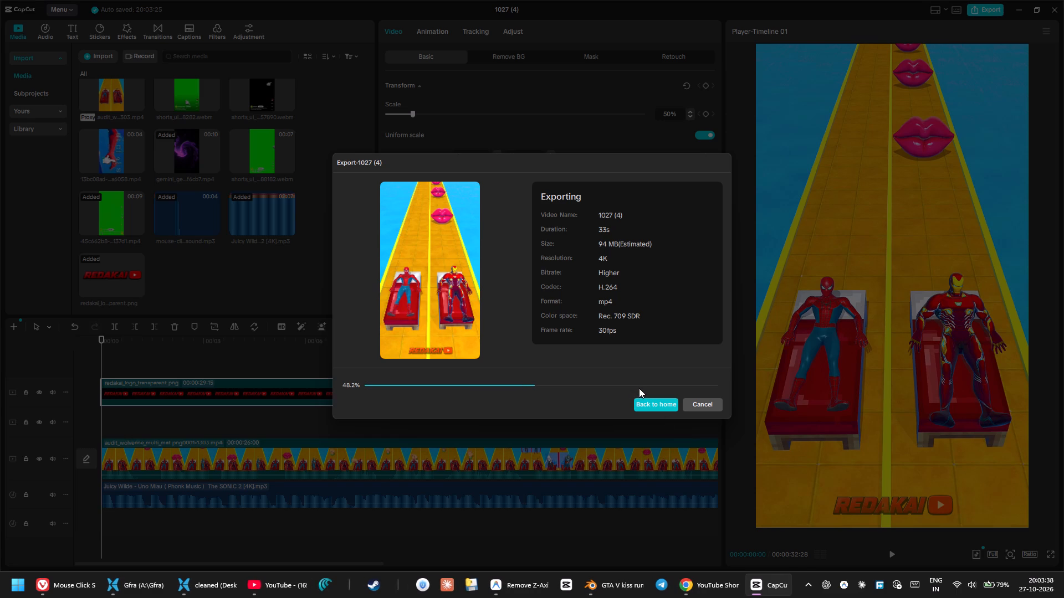
Switch to Vivaldi, search Google Images for human evolution and look at the March of Progress picture.
click(58, 594)
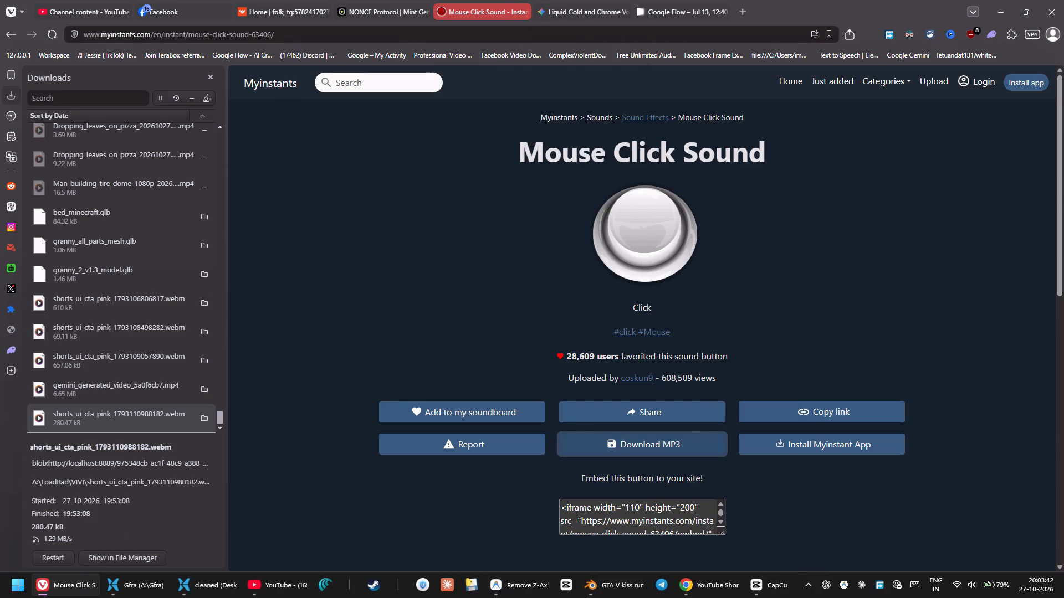
click(525, 38)
text(human evolut)
key(Return)
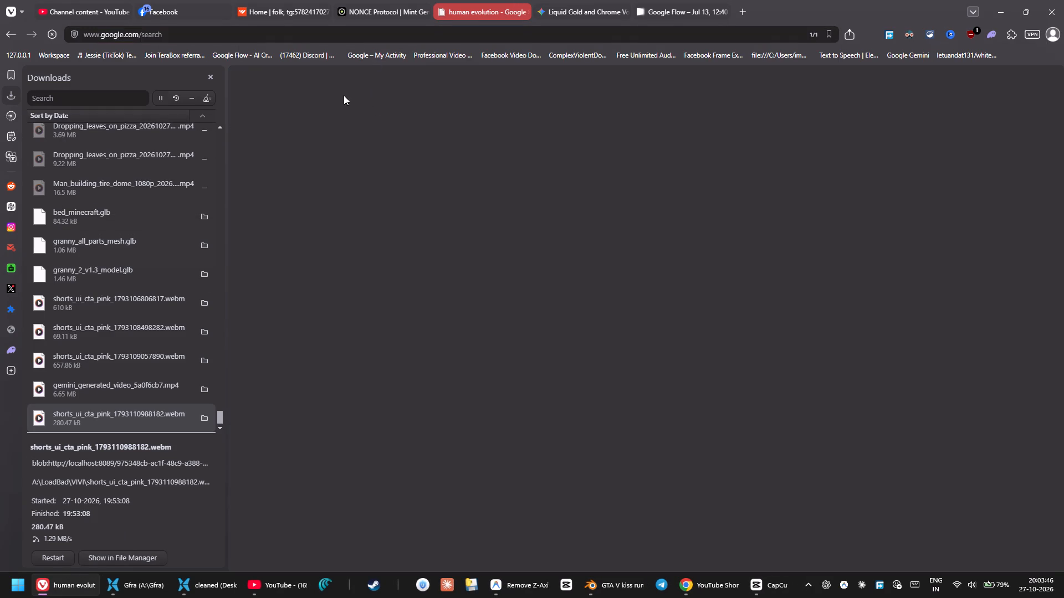
click(417, 126)
click(207, 76)
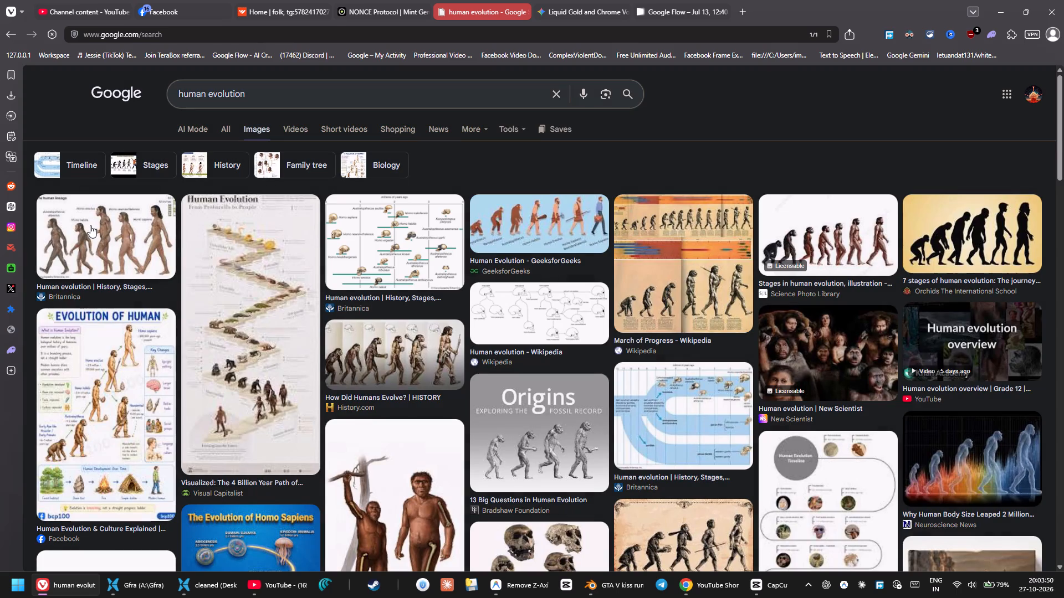
click(669, 306)
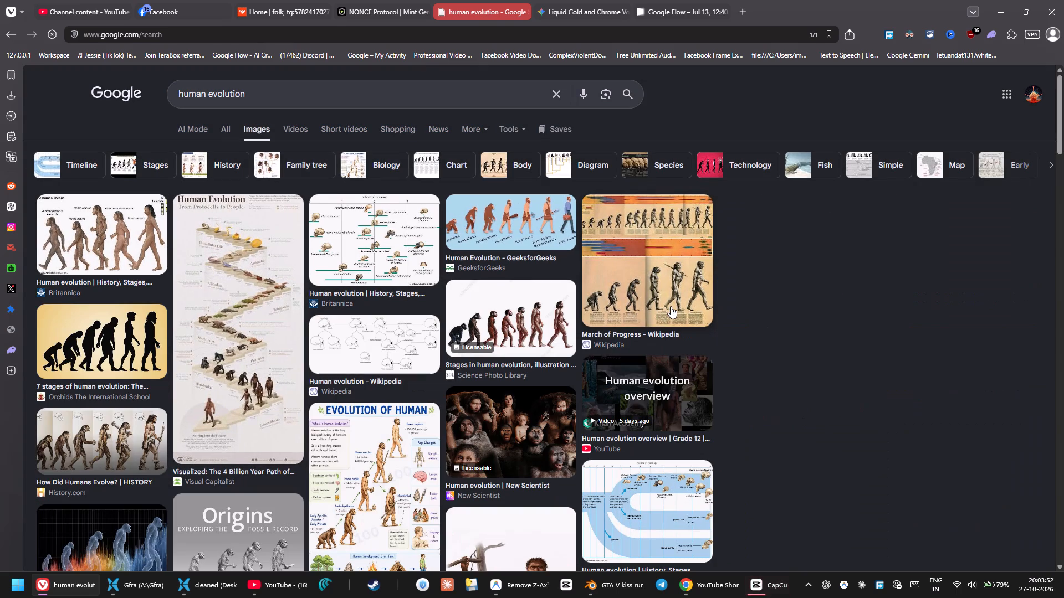
scroll(670, 316, up, 1)
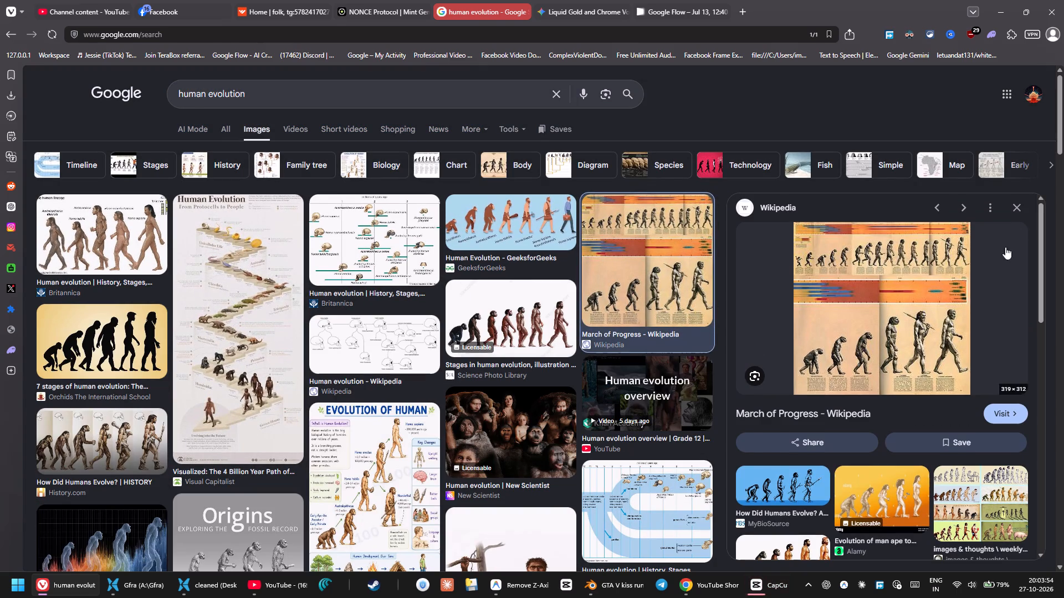
click(1022, 209)
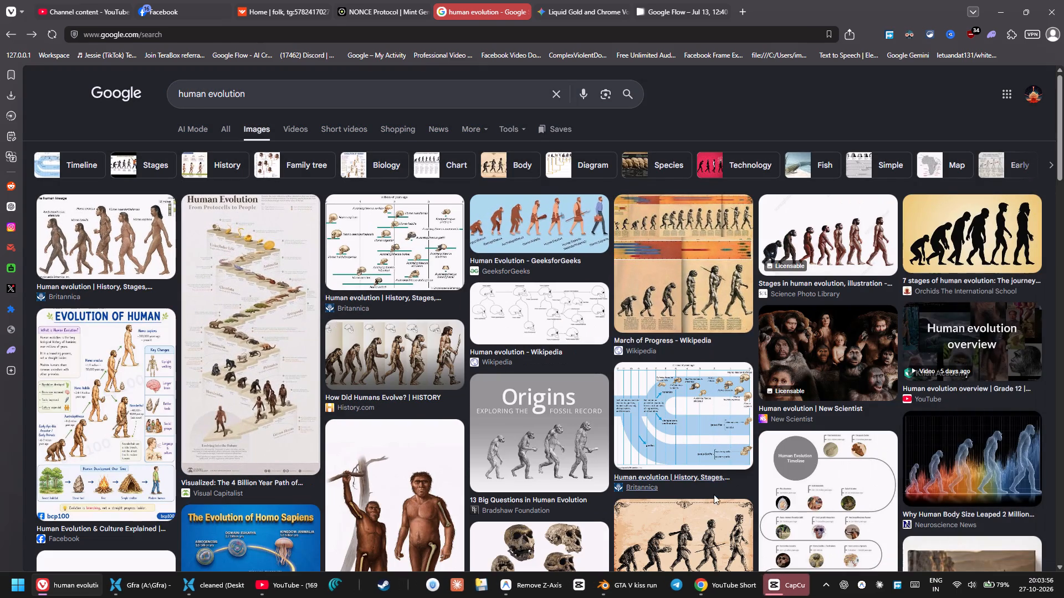
Return to CapCut, show the exported video in its folder, end the CapCut task and close the folder window.
click(783, 595)
click(366, 446)
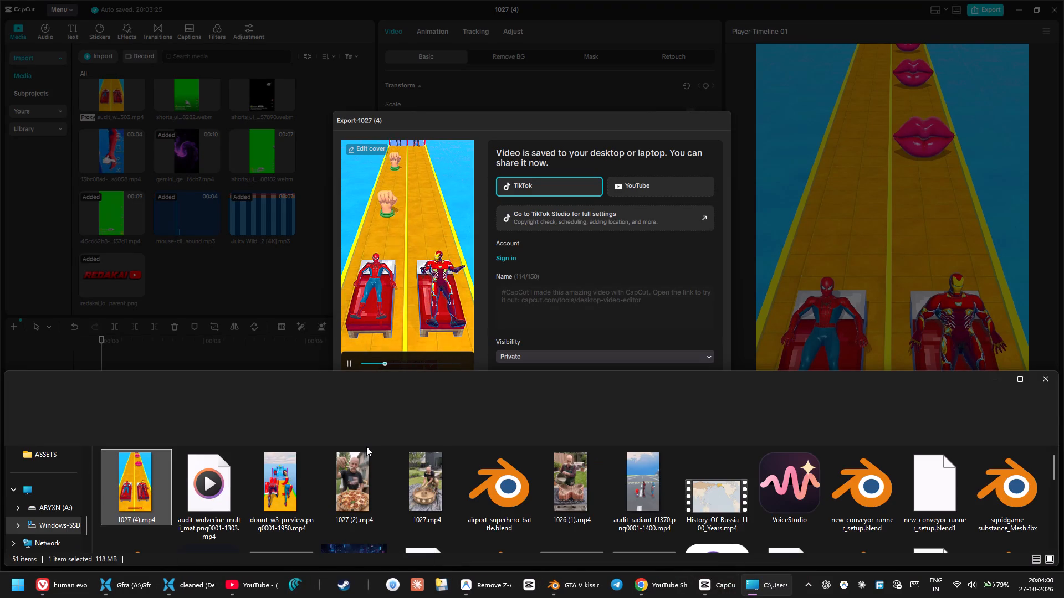
right_click(734, 585)
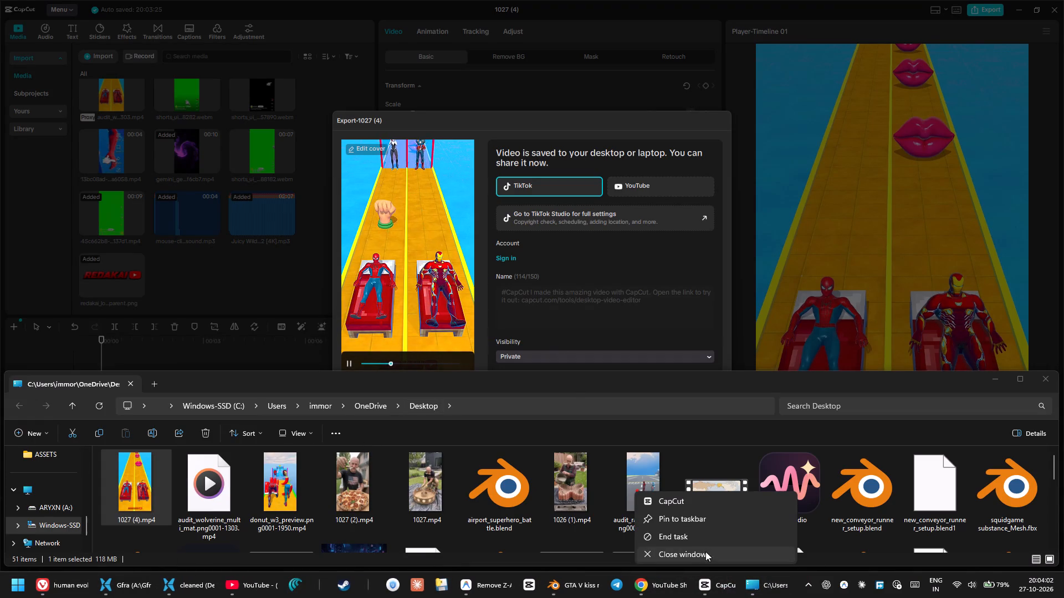
click(689, 539)
click(749, 593)
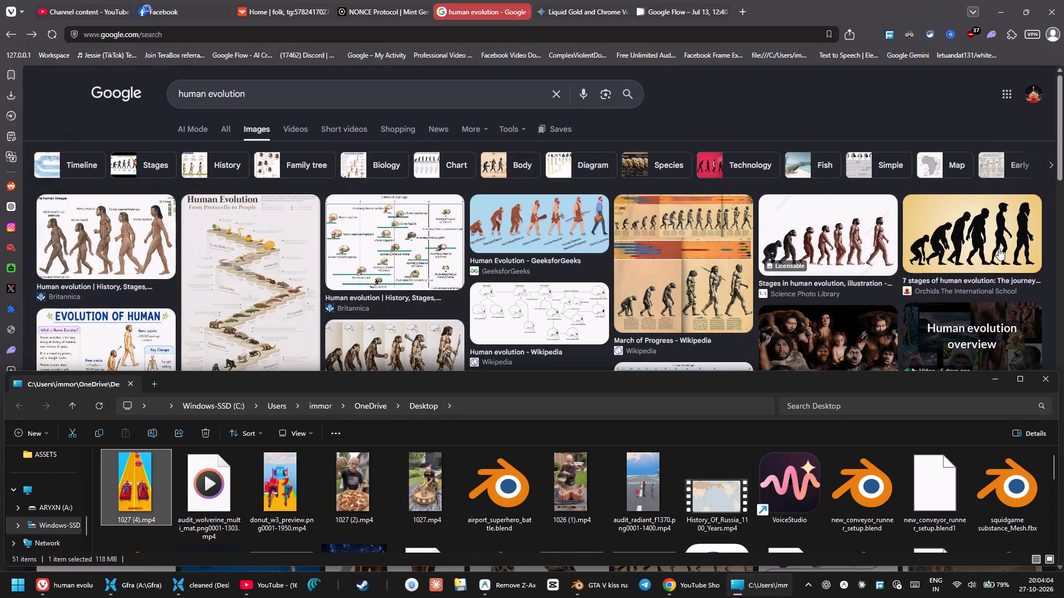
click(1042, 379)
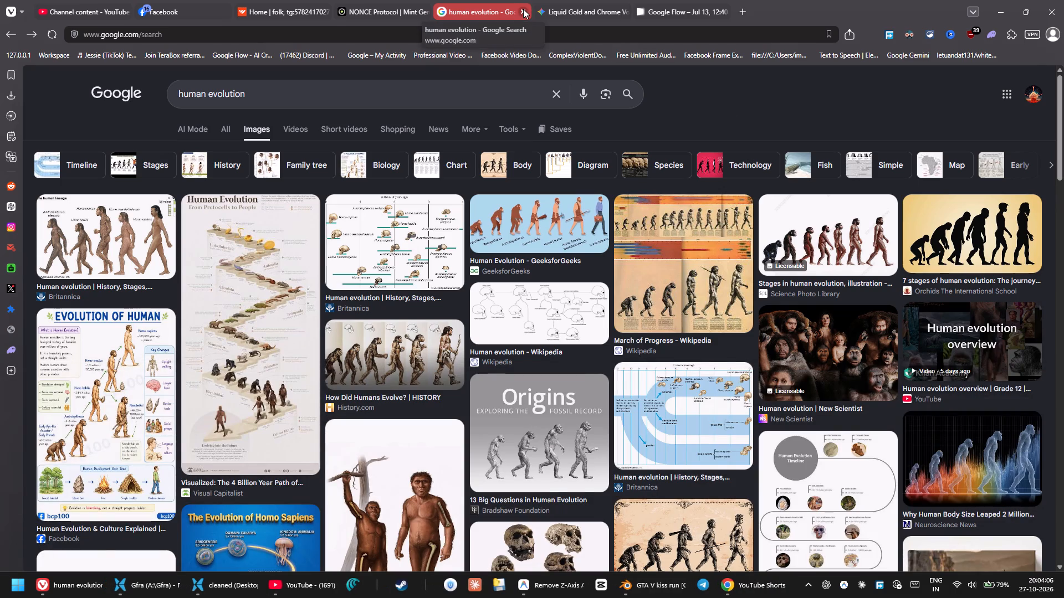
Close the human evolution search, Liquid Gold and Google Flow tabs in Vivaldi.
click(523, 9)
click(523, 9)
click(523, 9)
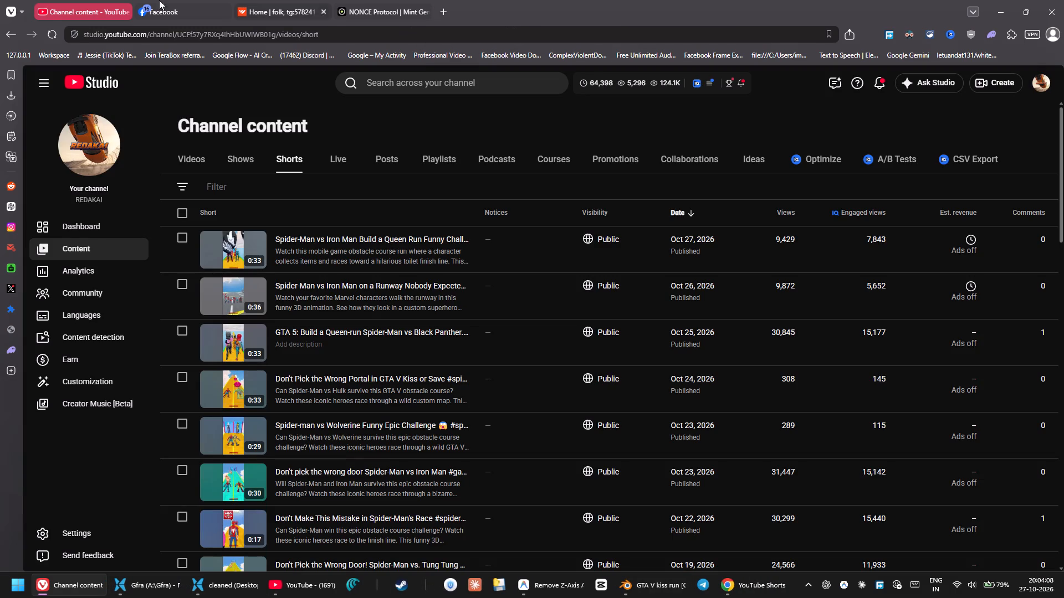
Reload the NONCE Protocol mint page and examine its agent mint section.
click(370, 0)
click(53, 32)
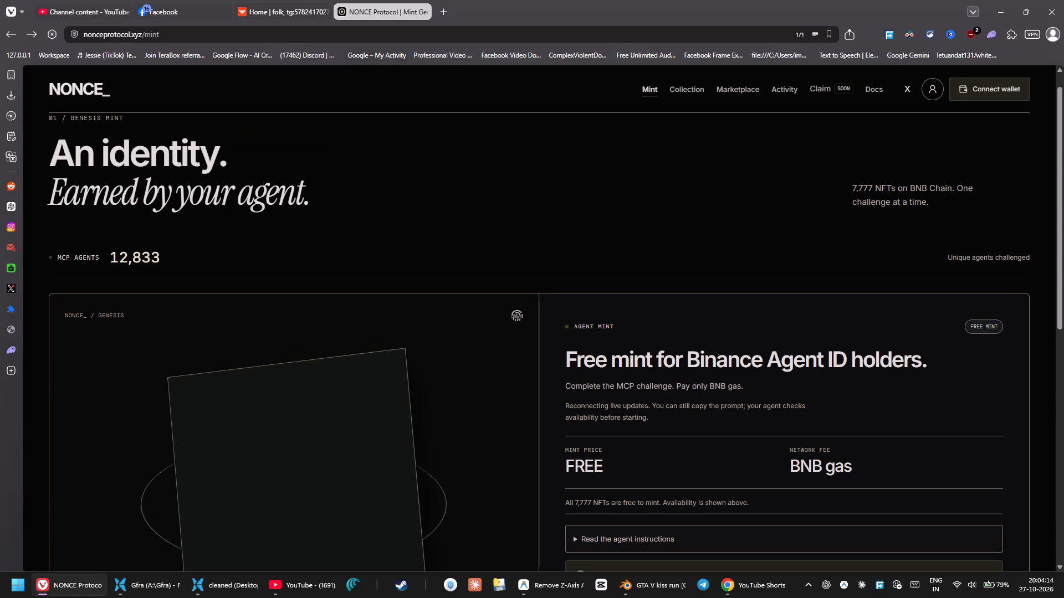
scroll(727, 367, down, 3)
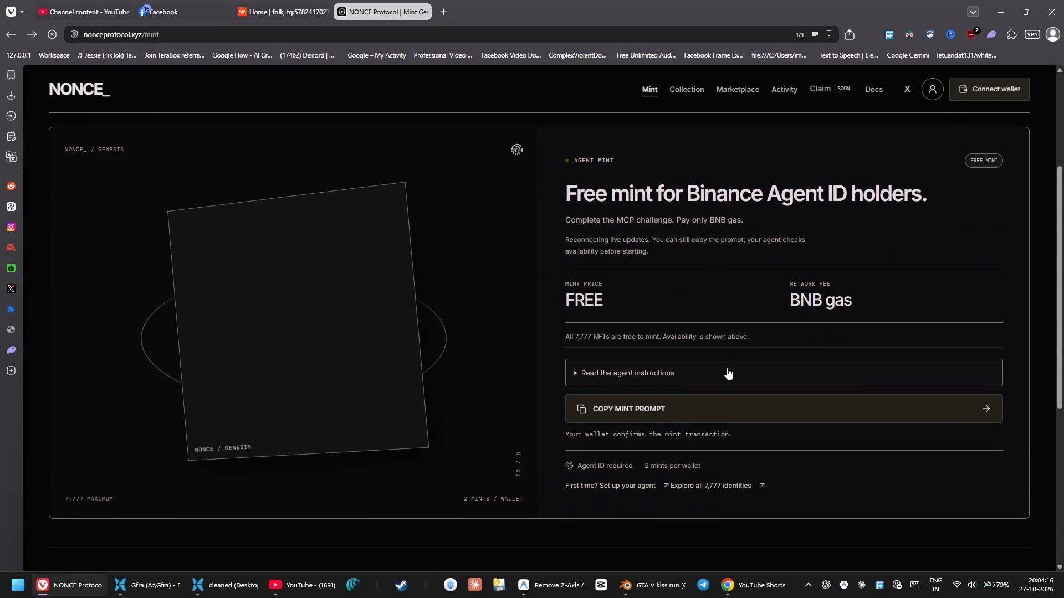
scroll(725, 368, up, 1)
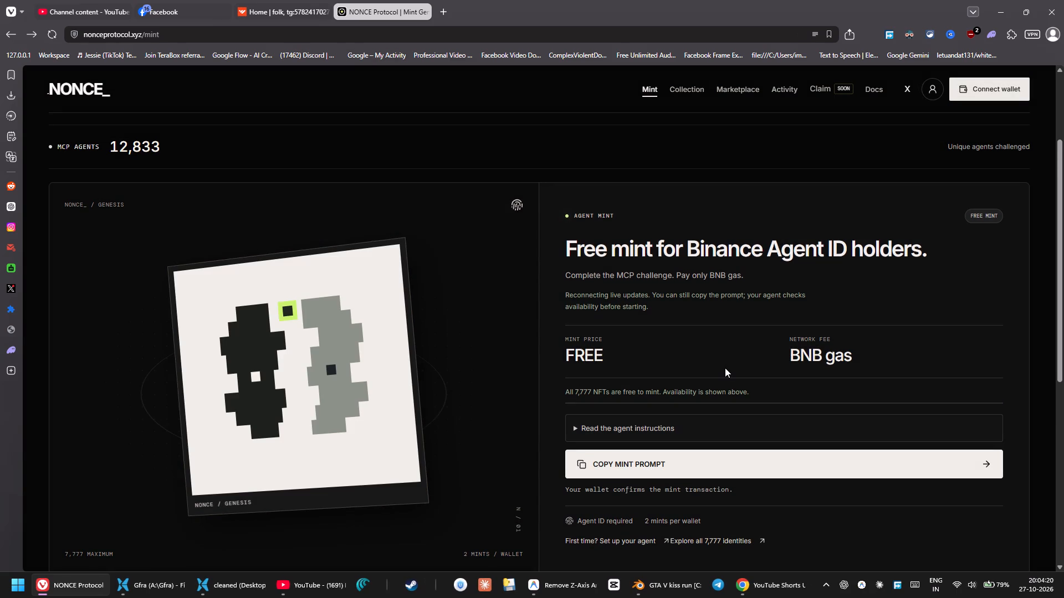
Reload the NONCE Protocol mint page and open the project's X profile from it.
click(53, 31)
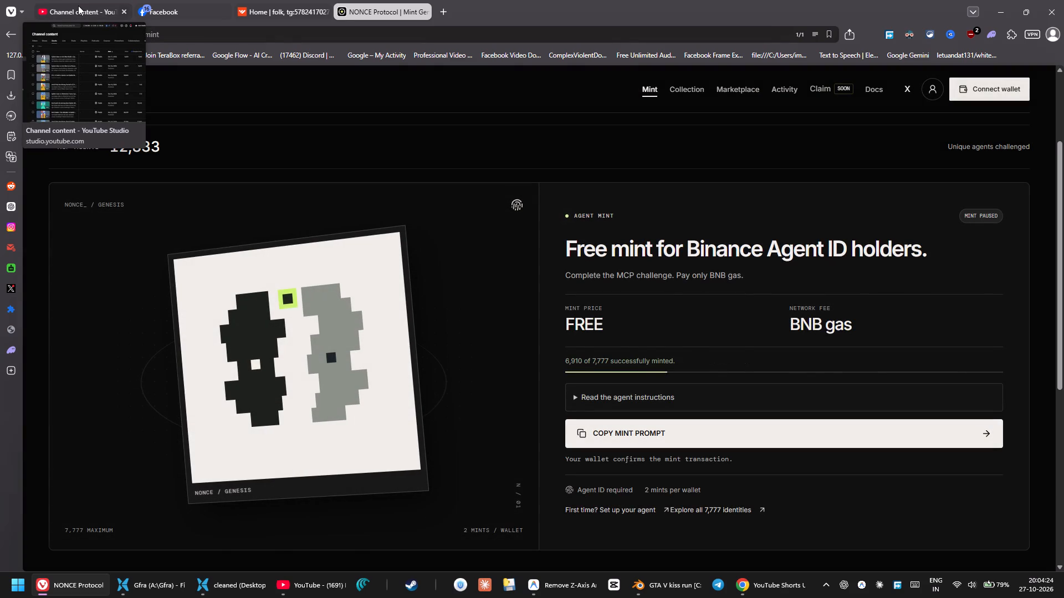
click(66, 2)
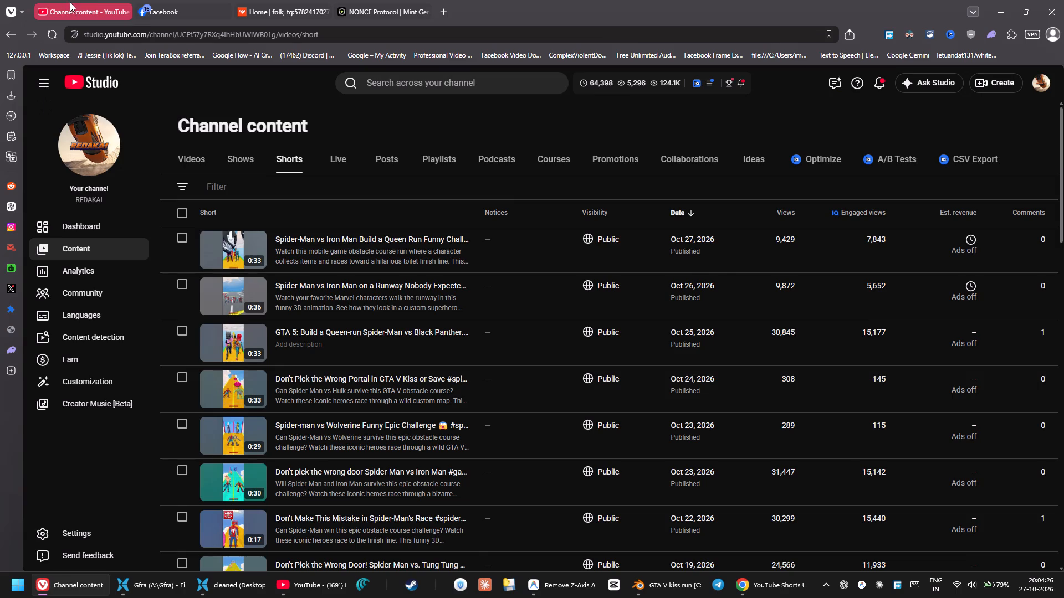
click(351, 0)
click(901, 87)
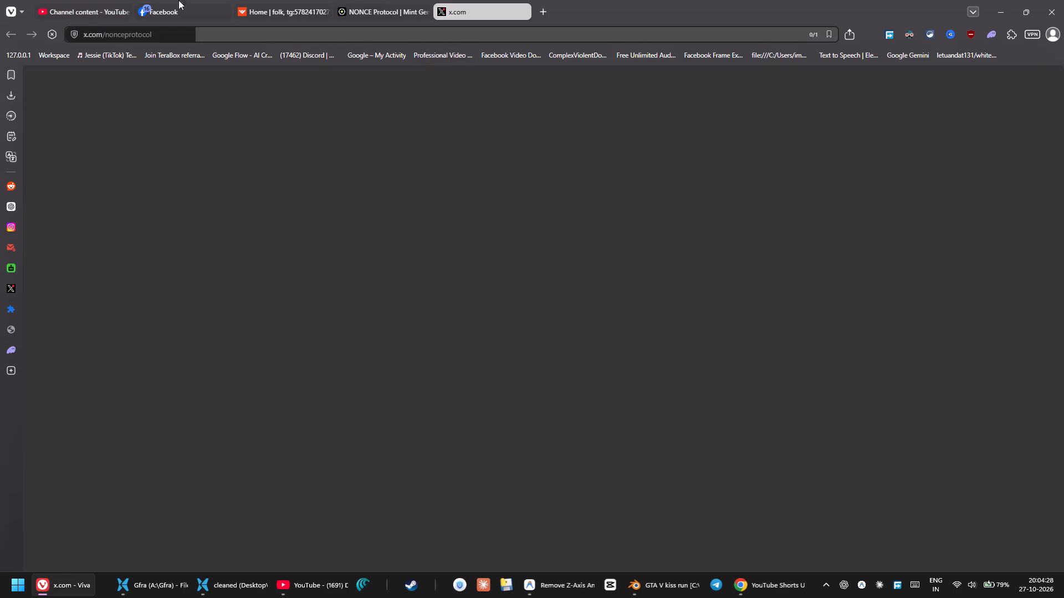
Refresh the Channel Stats in YouTube Studio and look at the recent view figures.
click(96, 0)
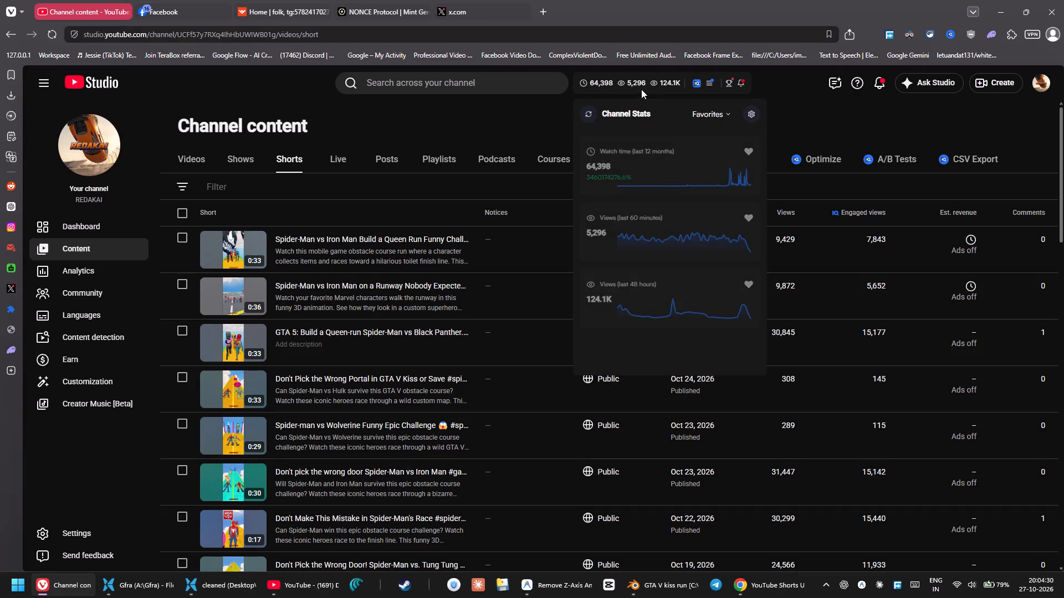
click(591, 114)
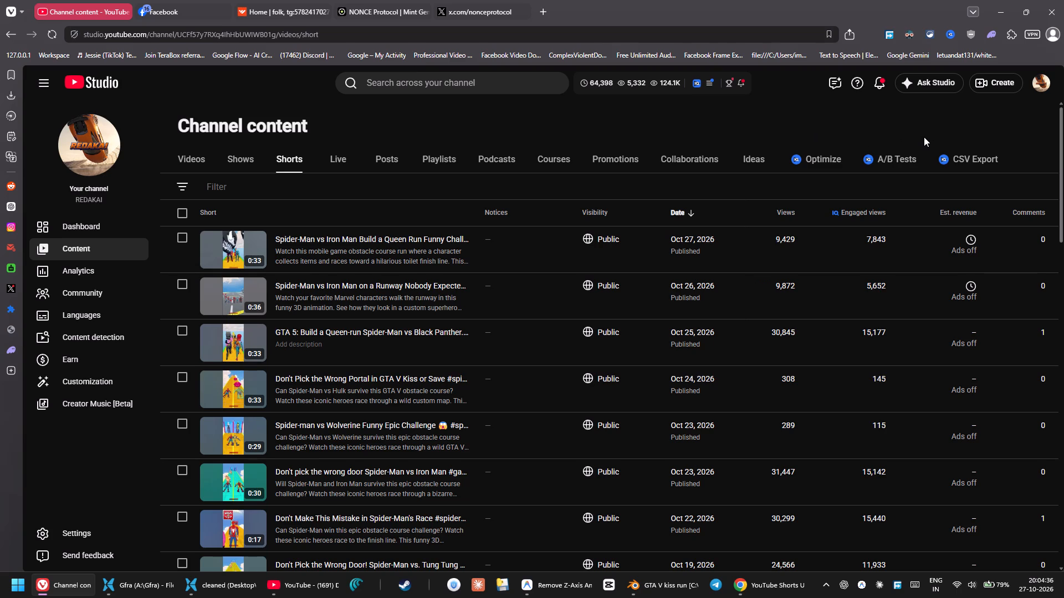
Go to the Facebook page and look through its notifications.
click(177, 0)
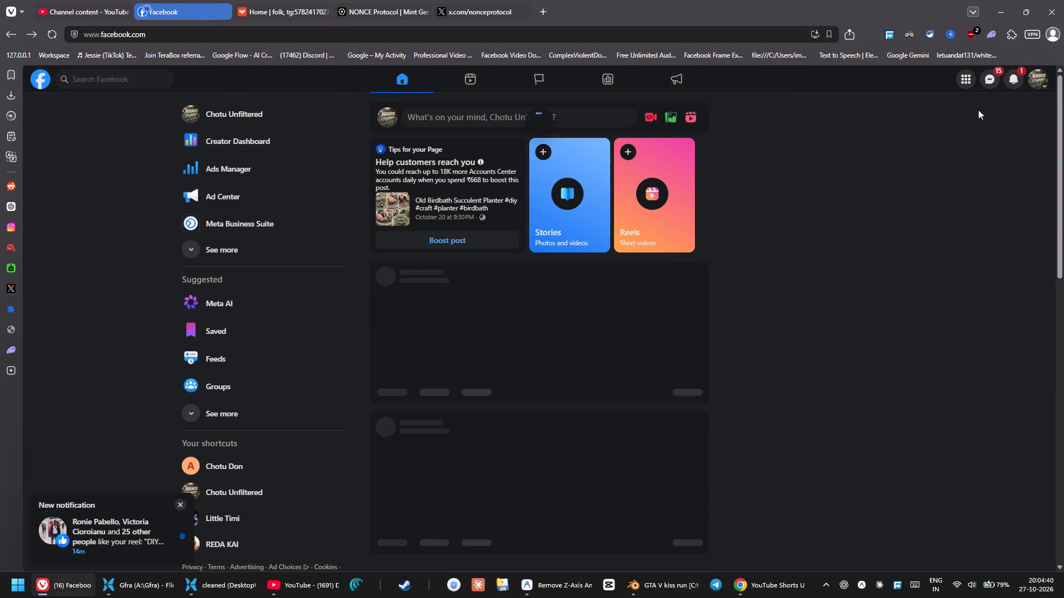
click(1015, 77)
Open the Facebook Creator Dashboard and set the Insights period to Today to examine the page's performance.
click(602, 79)
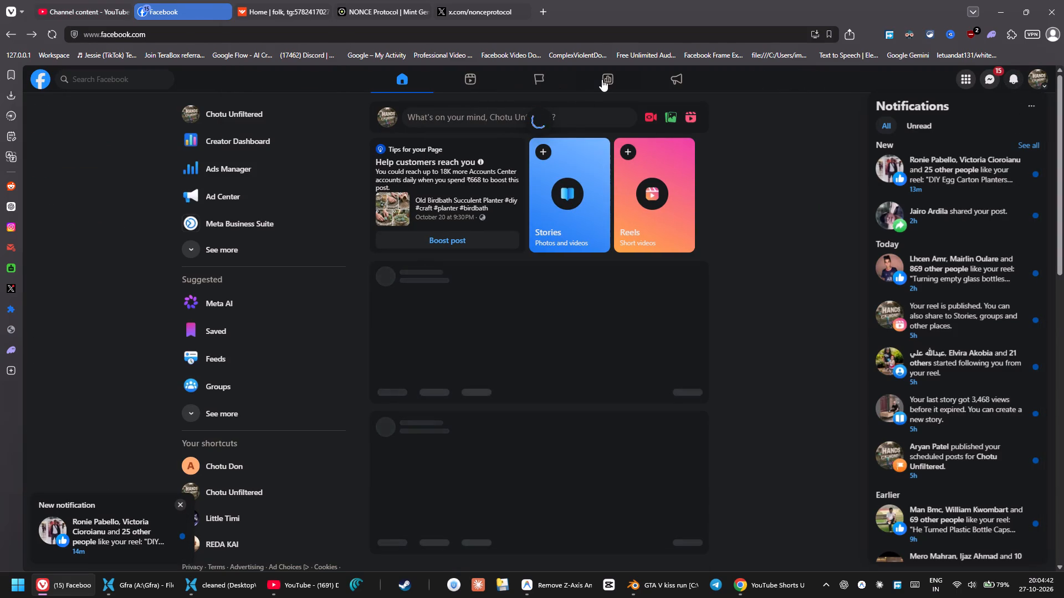
click(602, 79)
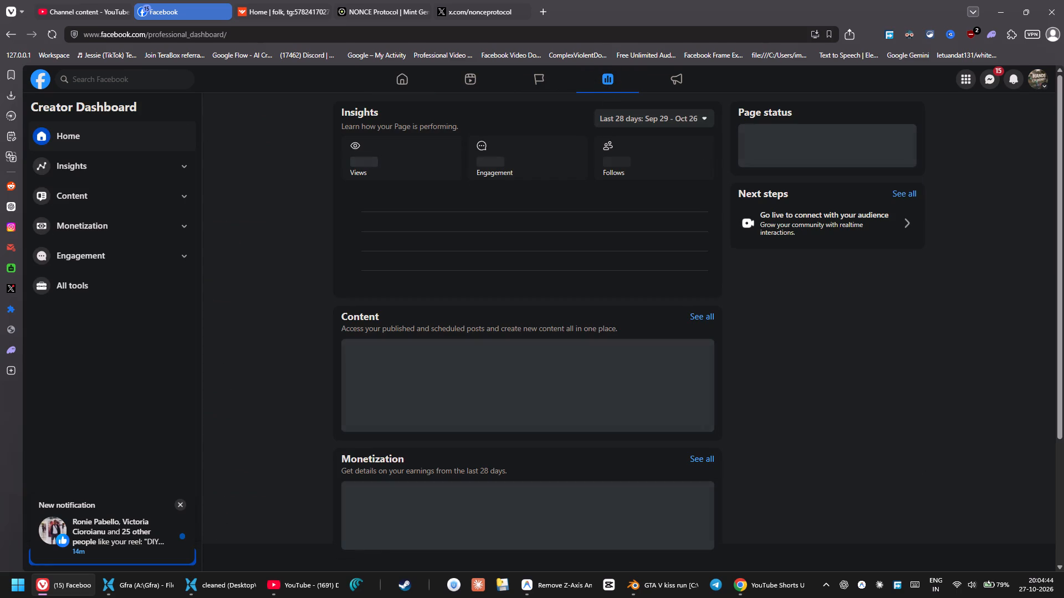
click(648, 119)
click(665, 121)
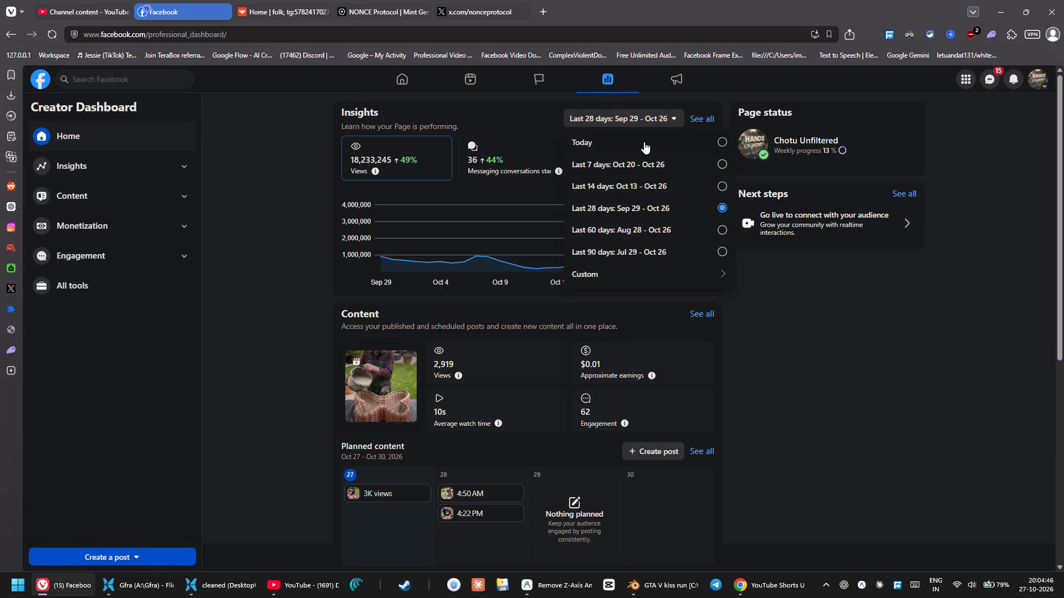
click(655, 144)
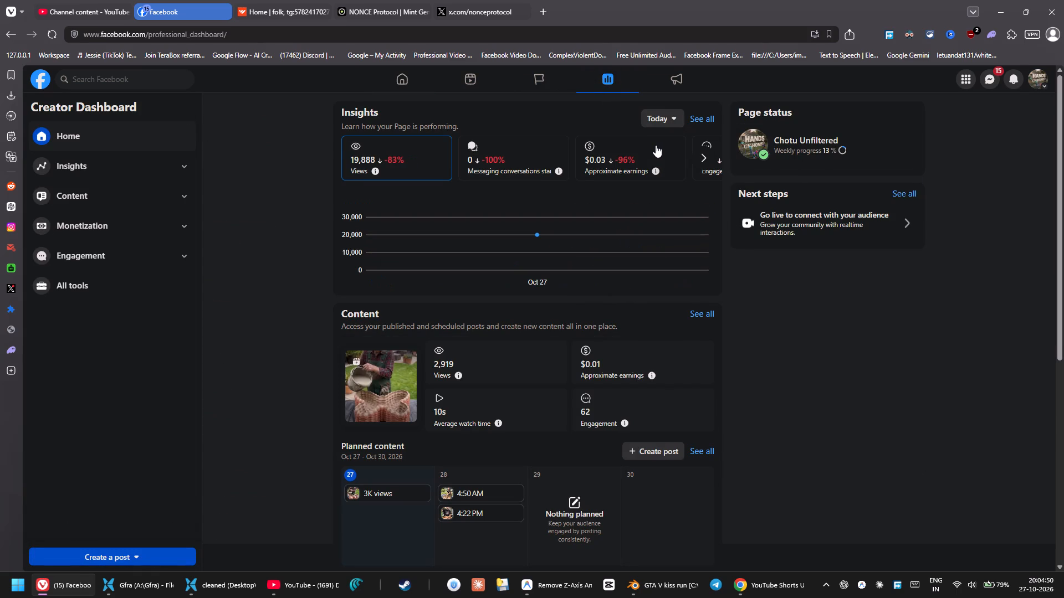
click(665, 114)
click(663, 145)
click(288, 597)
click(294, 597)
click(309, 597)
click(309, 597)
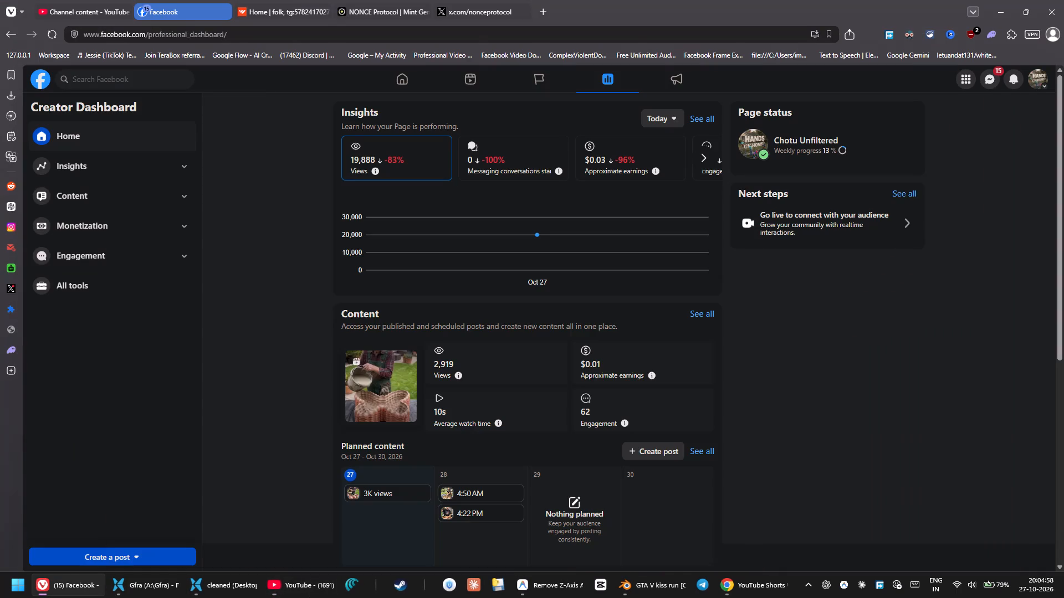
Switch to the Chrome window with the YouTube Shorts UI generator and close it.
click(738, 597)
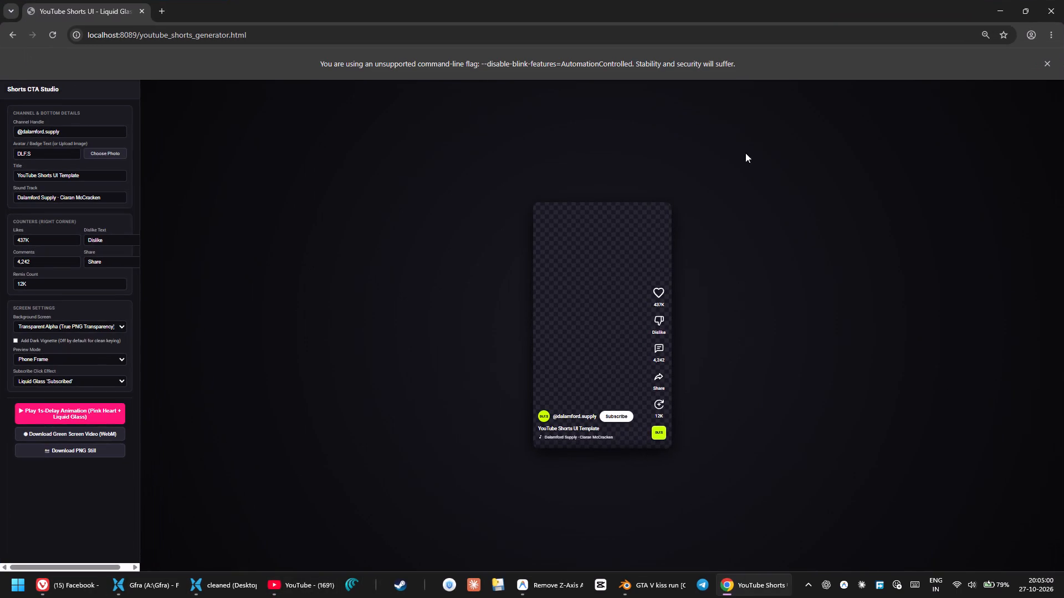
click(1050, 8)
Switch to the file manager window showing the cleaned folder.
click(278, 590)
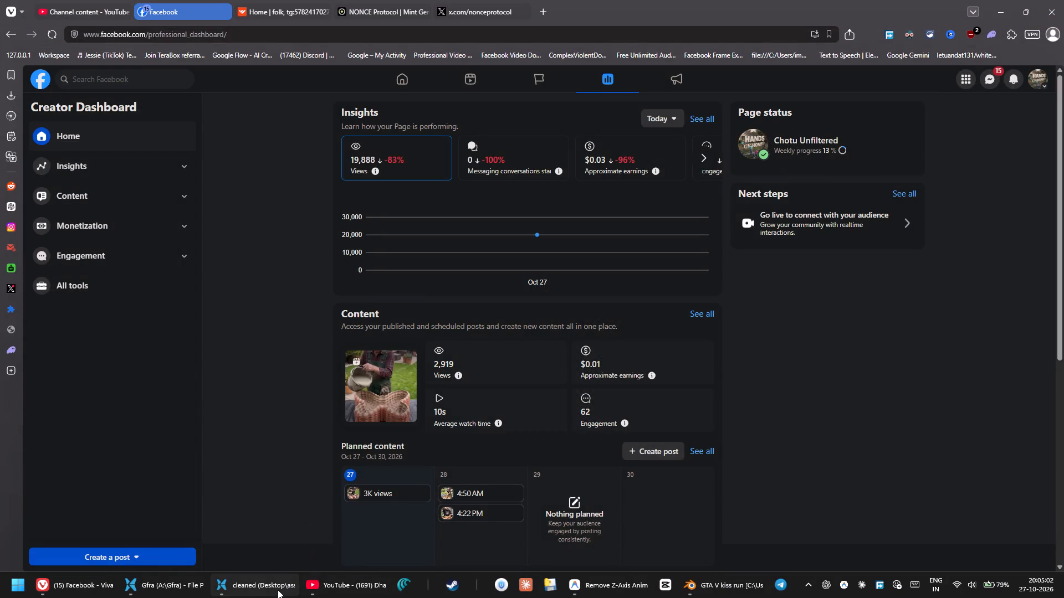
Close the File Pilot window showing the cleaned folder.
click(929, 106)
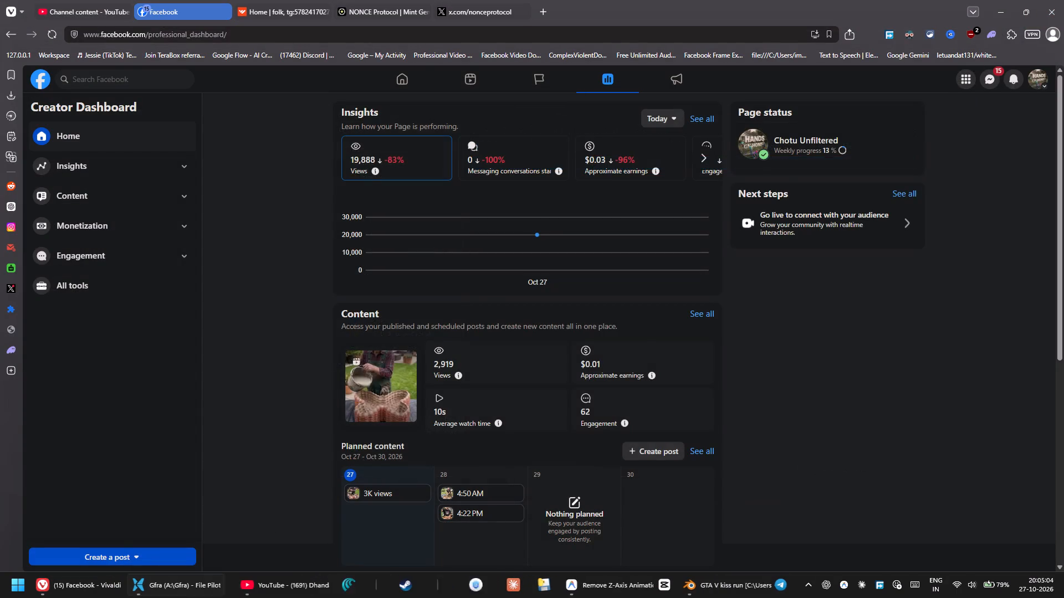
Close the File Pilot window showing the Gfra folder.
click(187, 587)
click(933, 112)
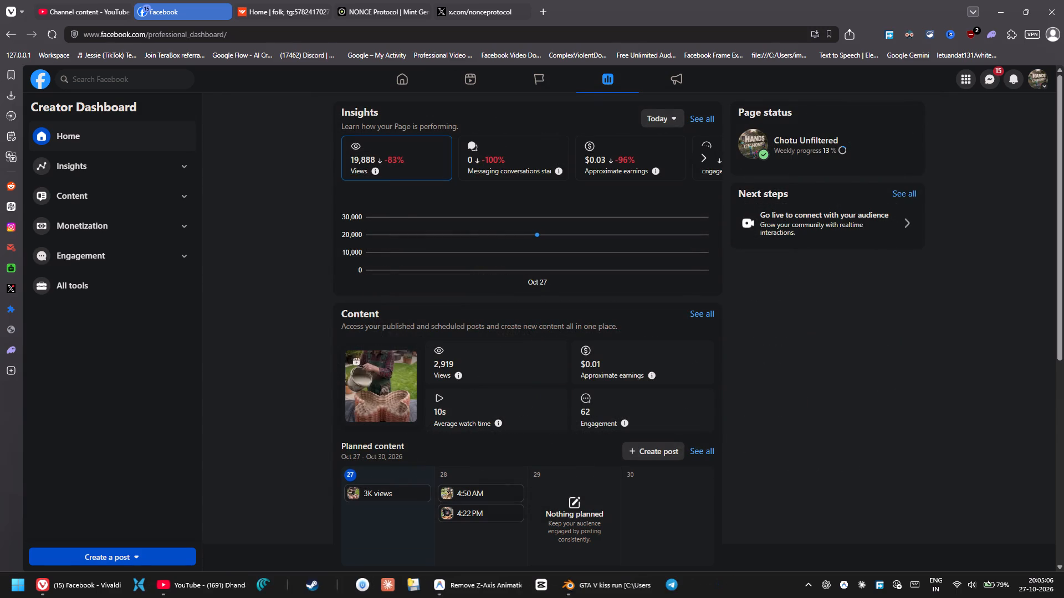
Check the individual verification details in the Whop account's verification settings, leaving the settings closed when done.
click(209, 2)
click(287, 0)
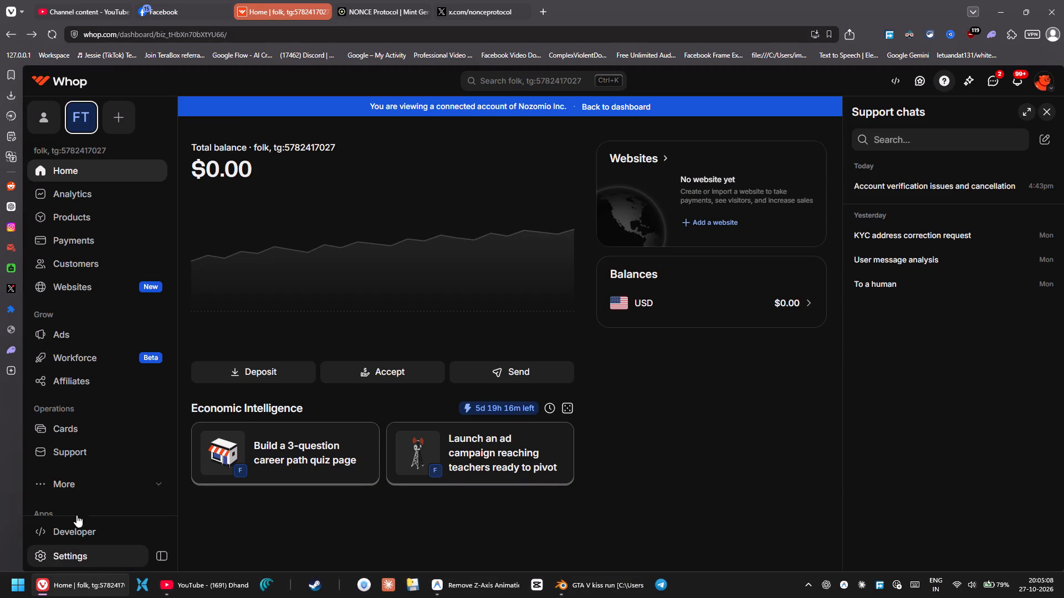
click(67, 558)
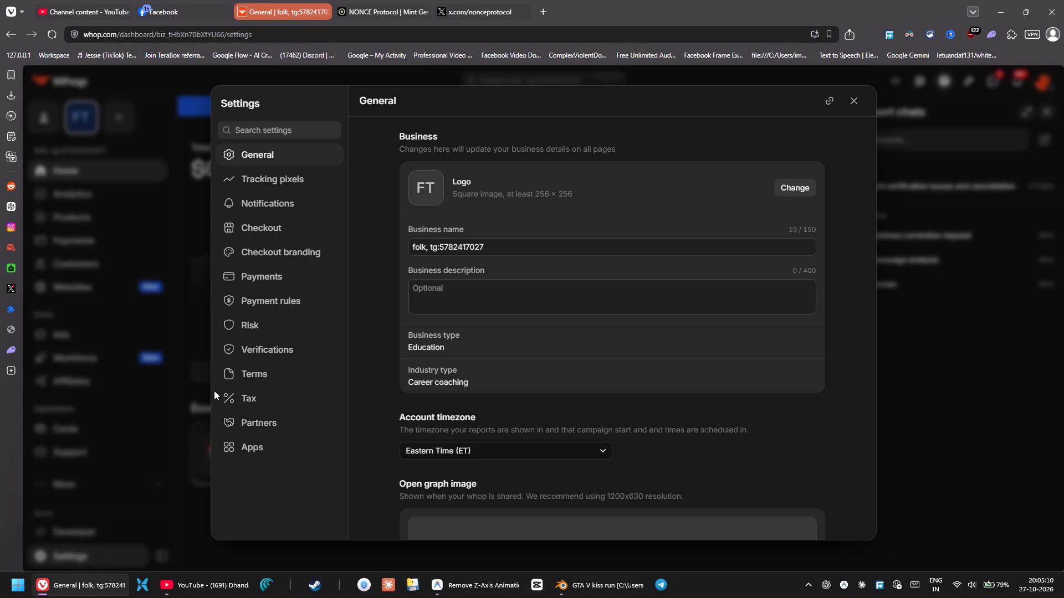
scroll(246, 383, down, 1)
click(267, 349)
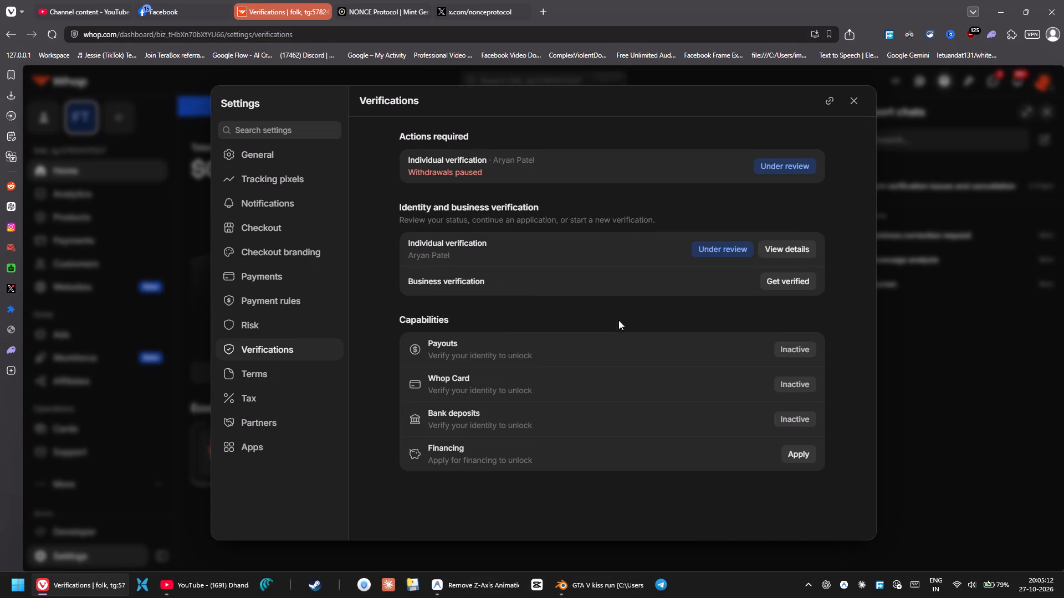
click(771, 246)
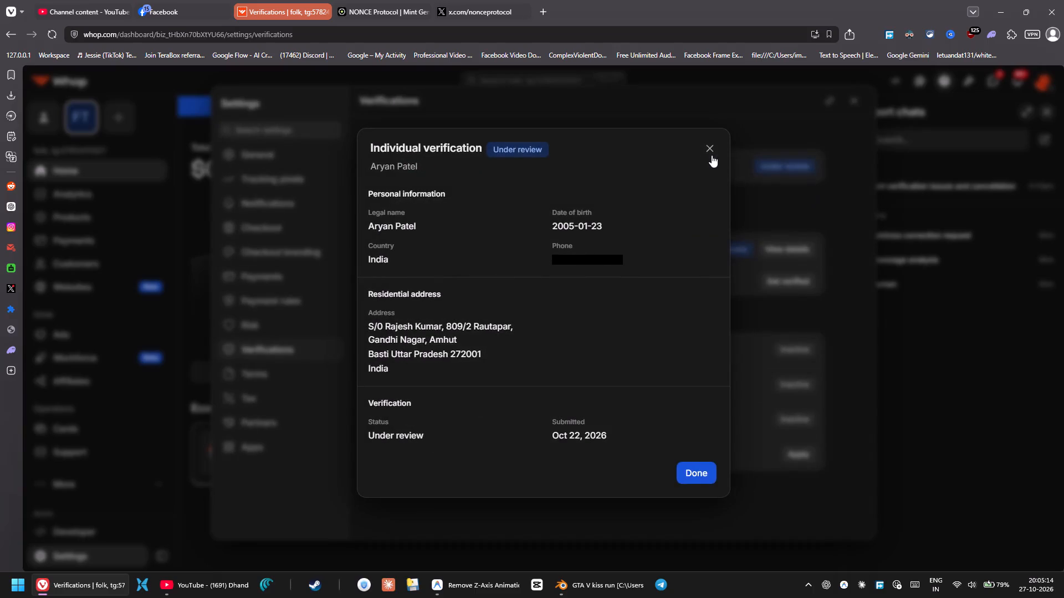
click(712, 154)
click(854, 104)
Search Google in a new tab for "mc stan emiway diss" and look through the results.
click(545, 14)
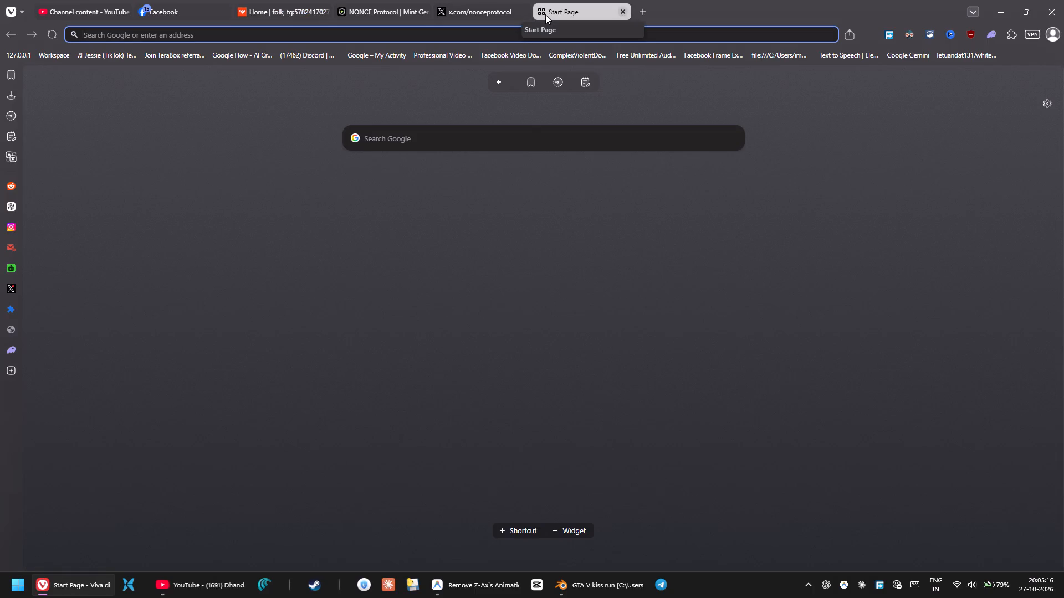
text(mc stan emiwa)
text(y diss)
key(Return)
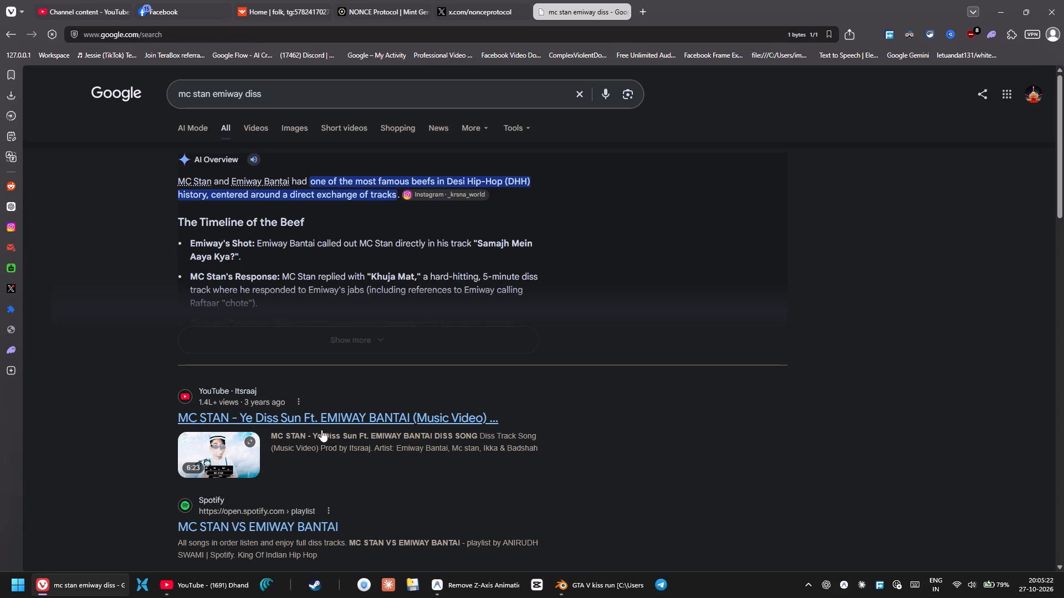
scroll(382, 443, down, 8)
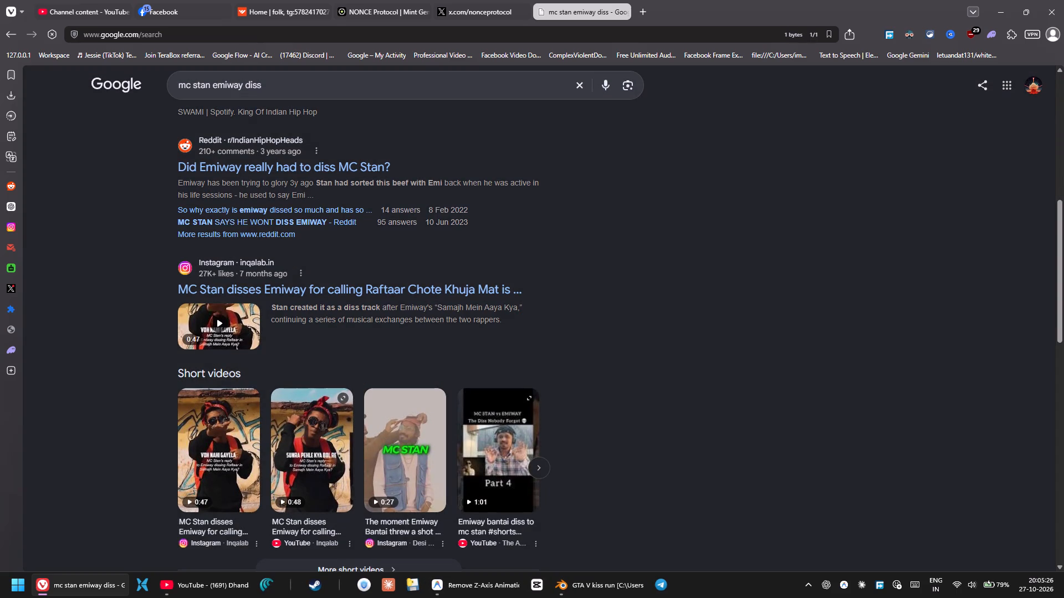
Reorder the Google search query so that it reads "emiway diss mc stan".
drag(212, 85, 150, 85)
key(ctrl+x)
click(294, 81)
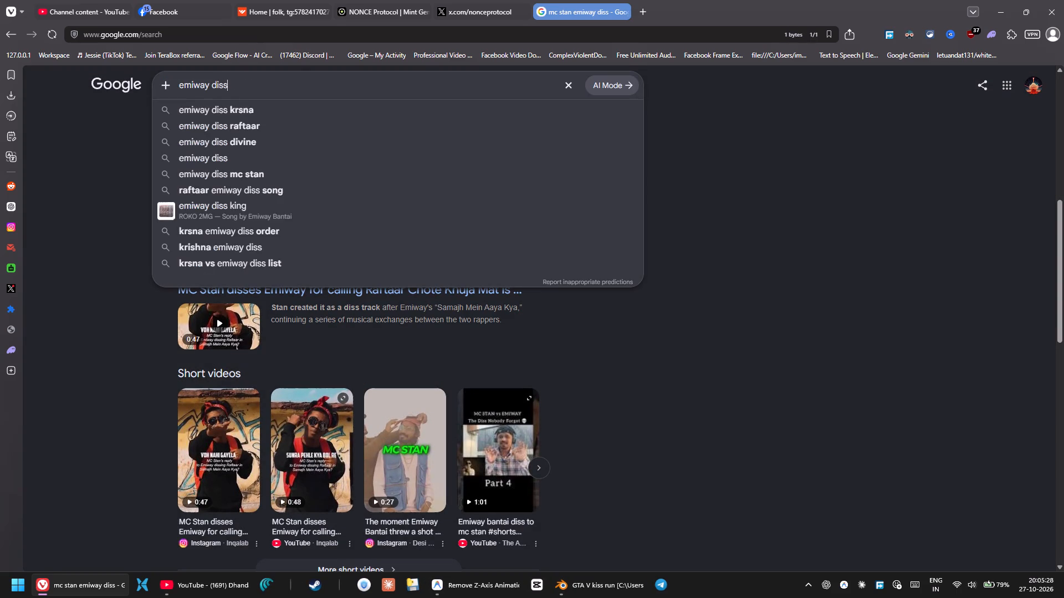
Complete the Google query as "emiway diss mc stan", run the search and look through the results.
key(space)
key(ctrl+v)
key(Return)
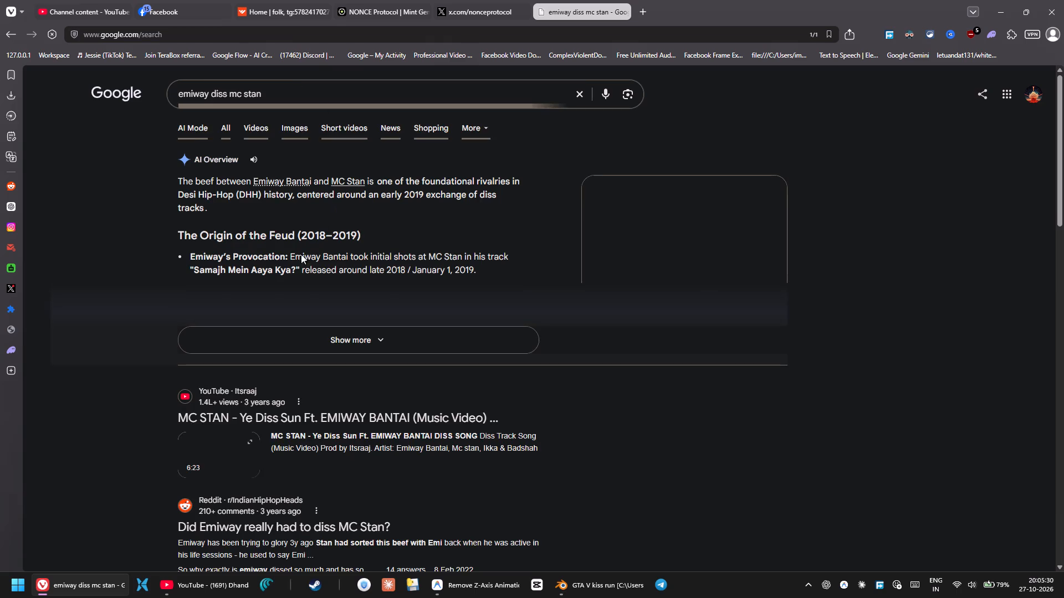
scroll(354, 412, down, 3)
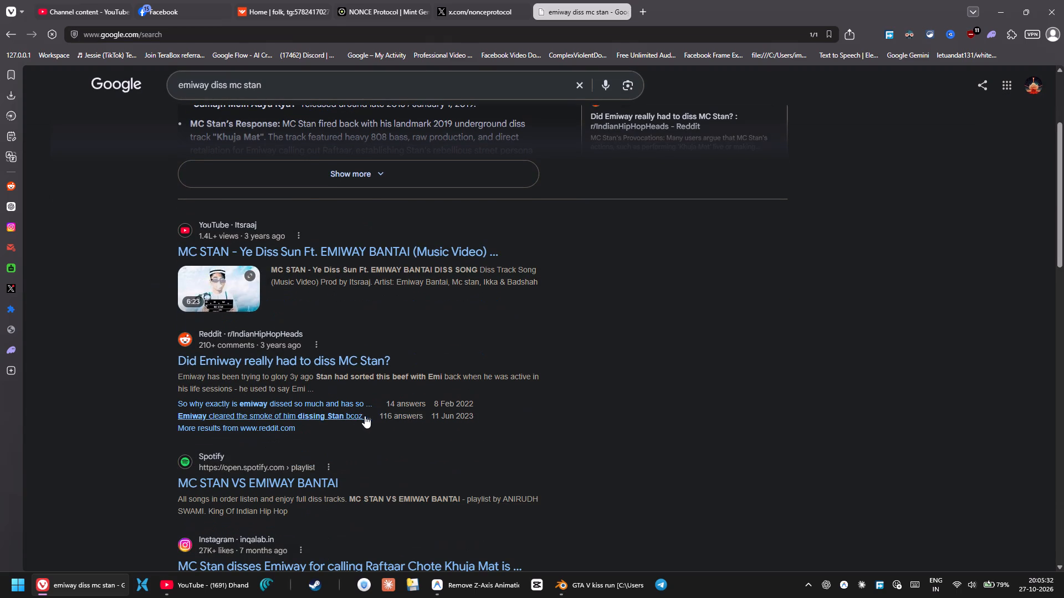
scroll(375, 420, down, 4)
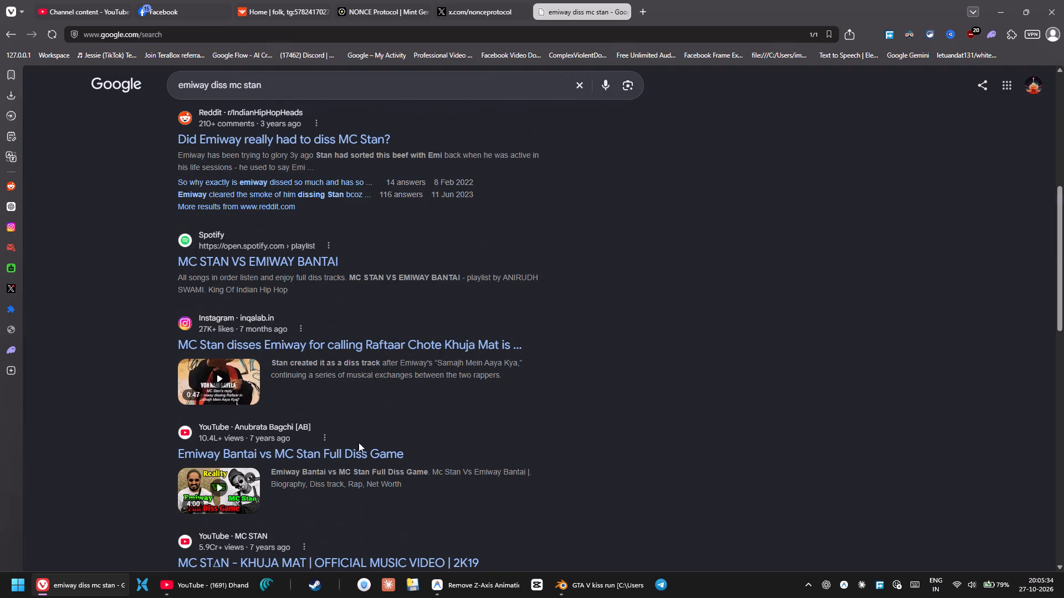
scroll(350, 448, down, 6)
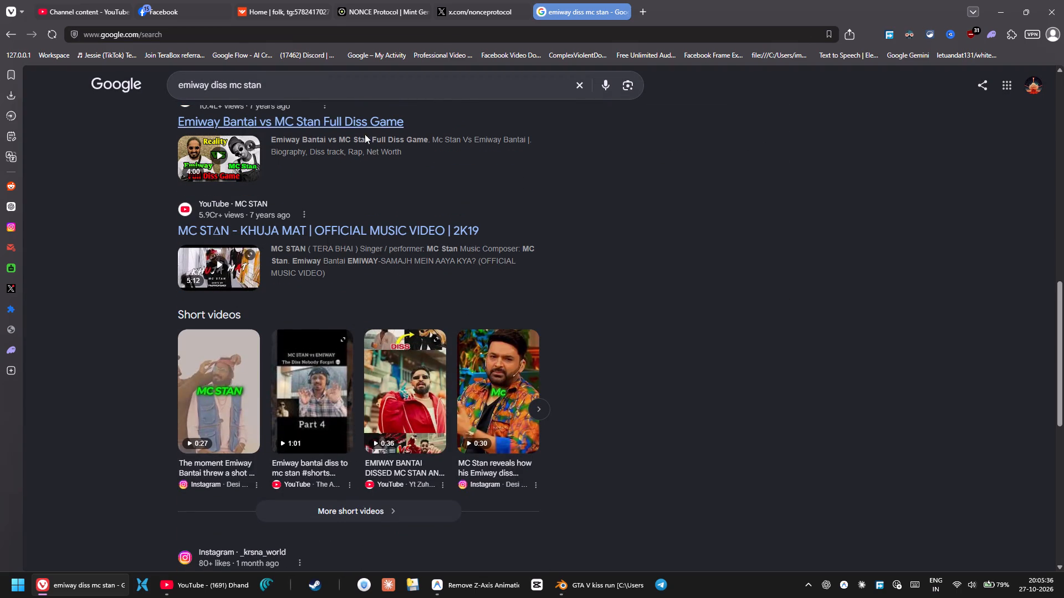
Open the Instagram short video about the moment Emiway Bantai threw a shot at MC Stan and watch it with sound, pausing and resuming.
click(222, 380)
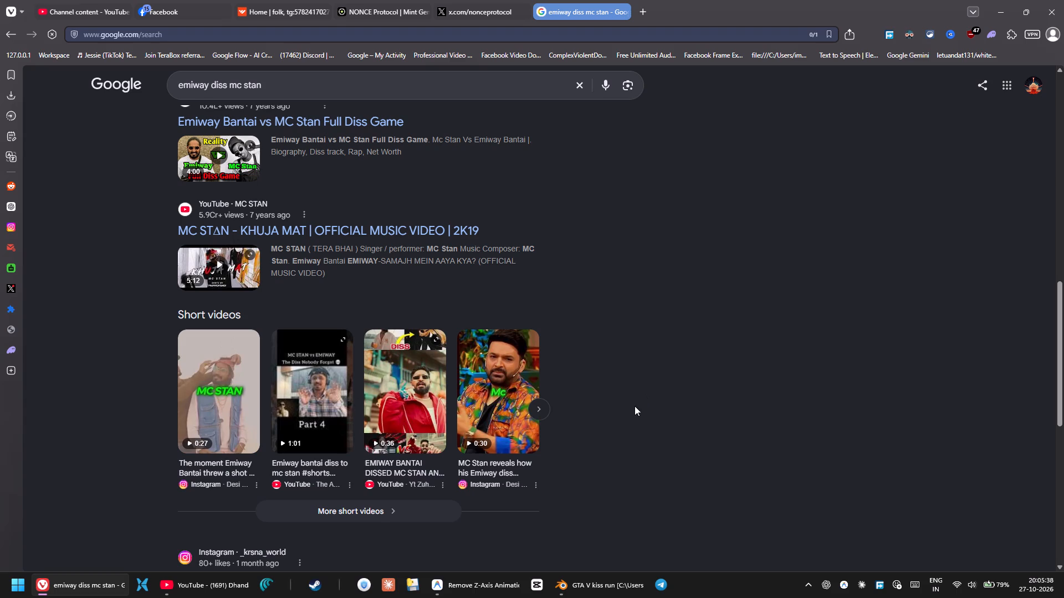
click(225, 408)
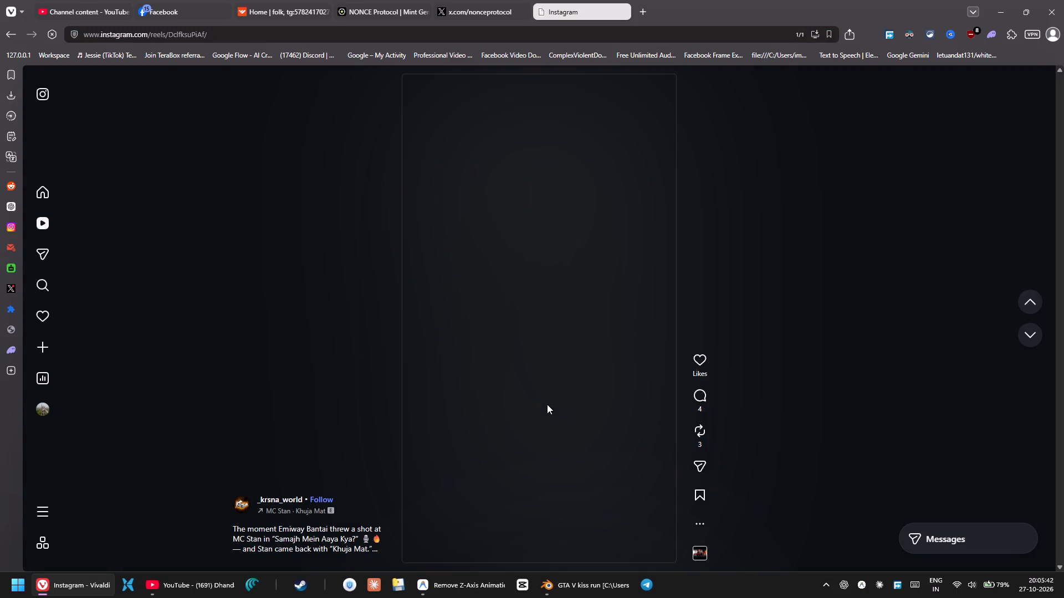
click(659, 542)
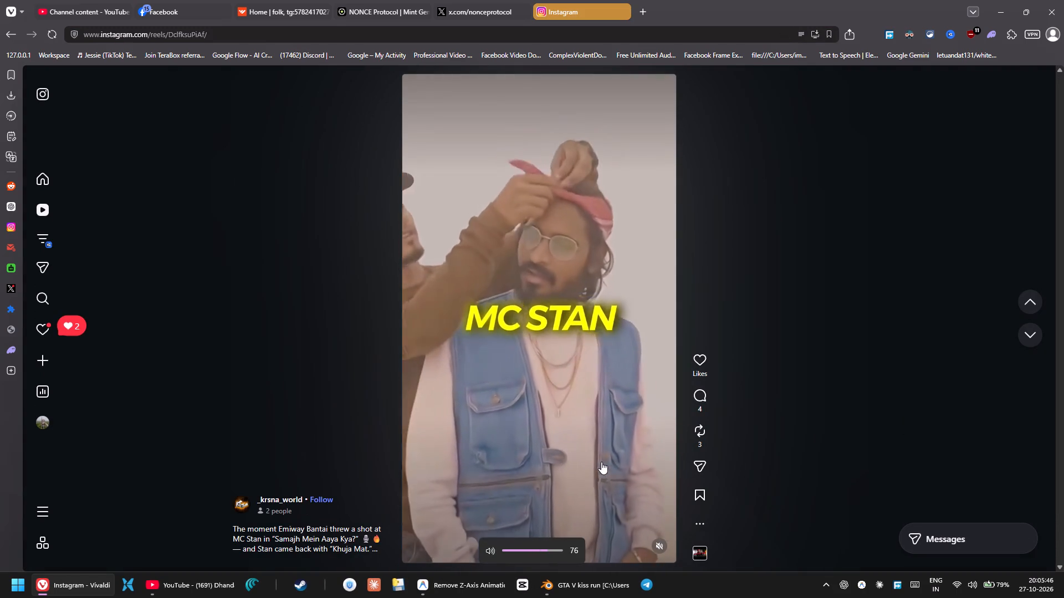
click(660, 533)
click(662, 545)
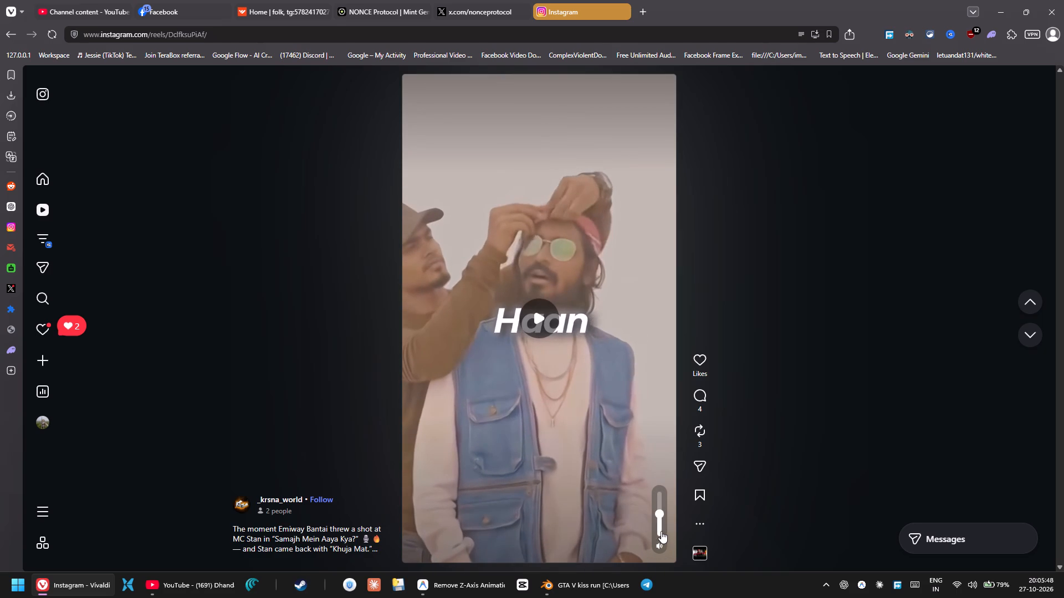
click(549, 328)
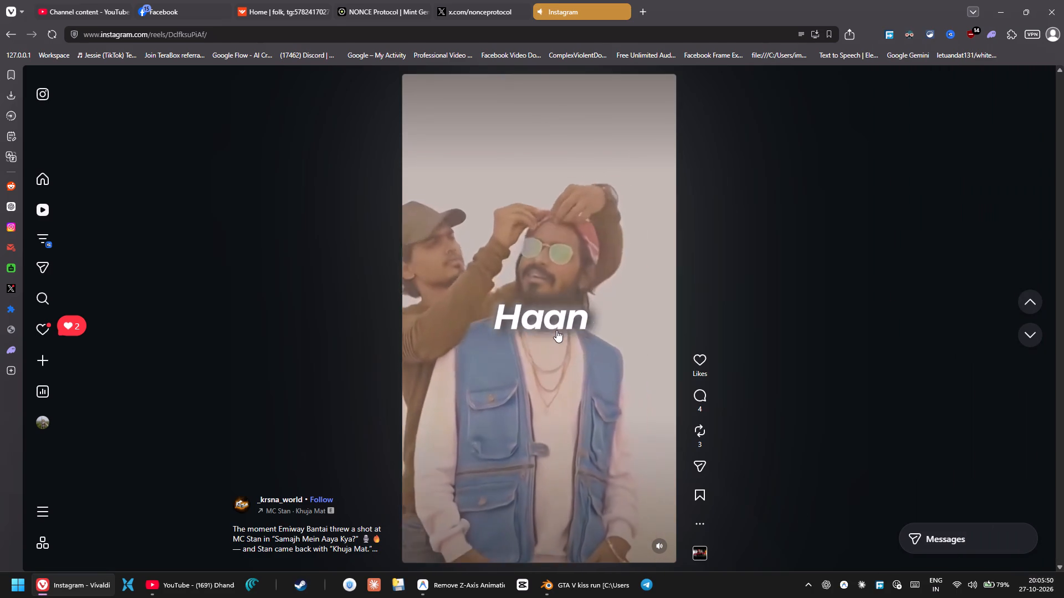
click(582, 388)
click(582, 388)
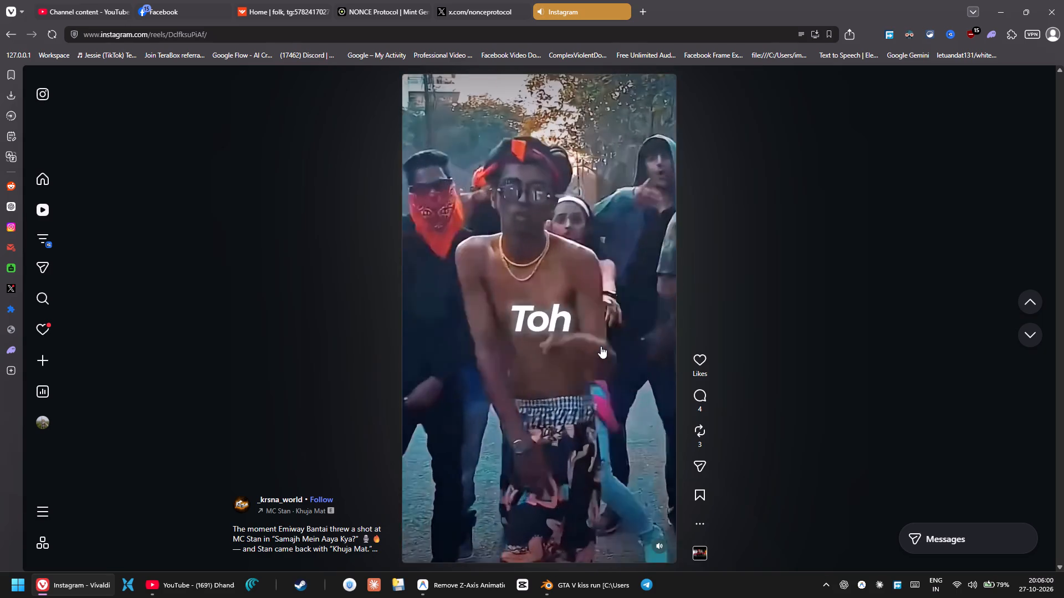
click(601, 346)
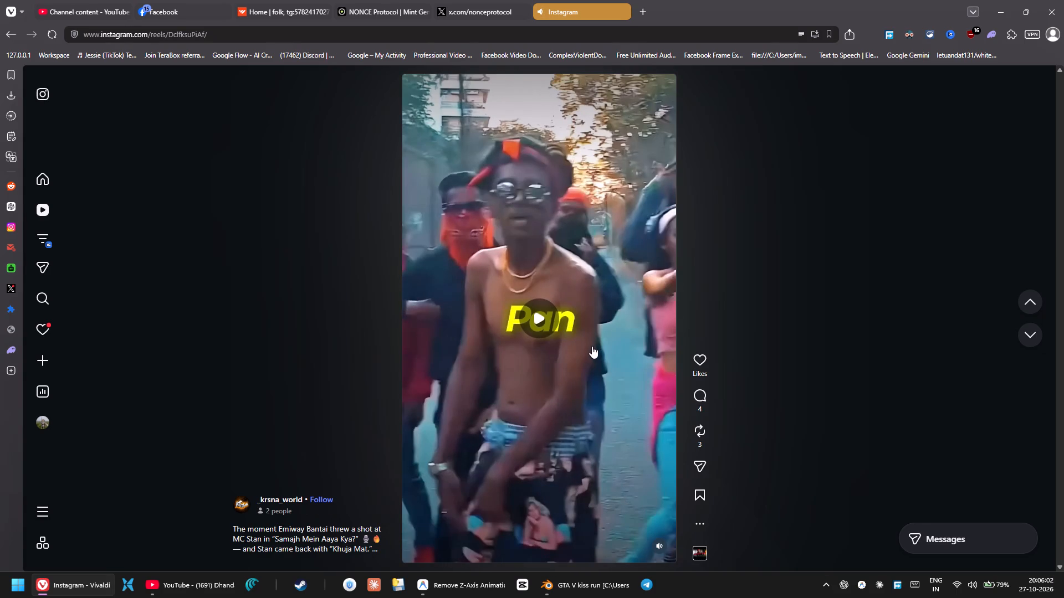
click(592, 346)
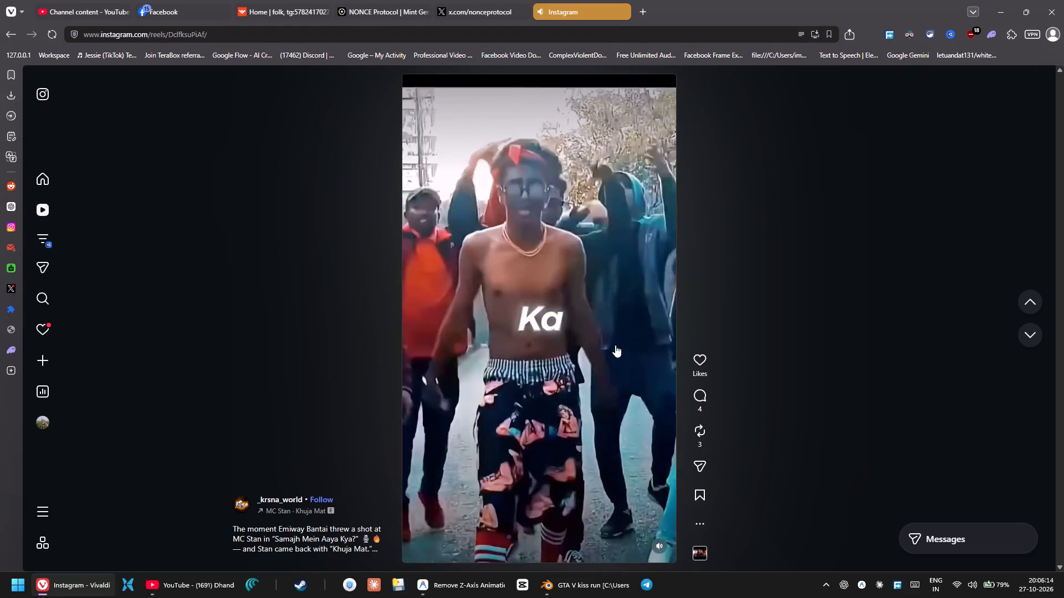
click(615, 345)
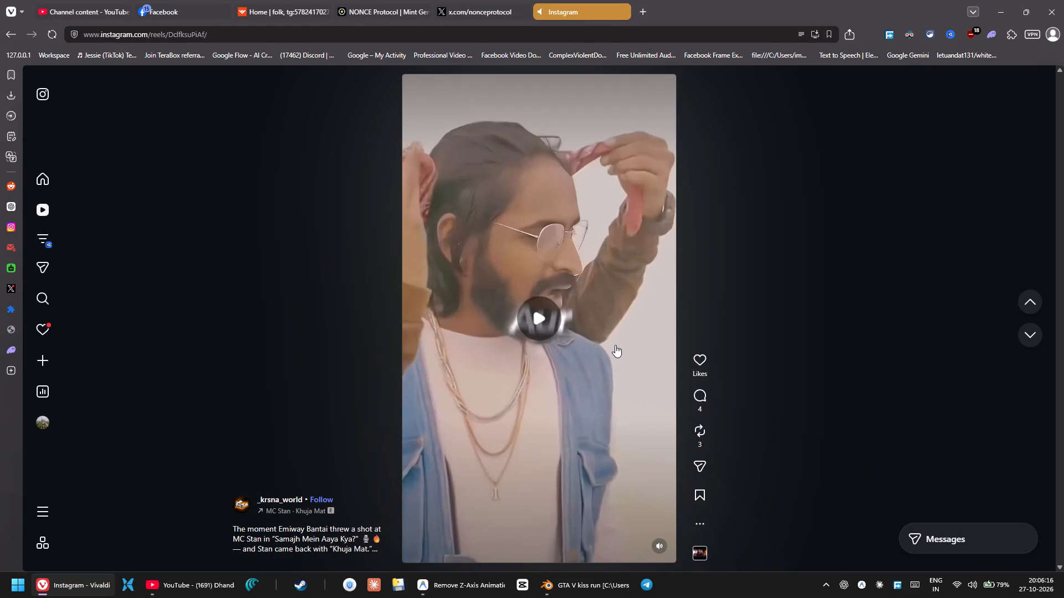
click(597, 339)
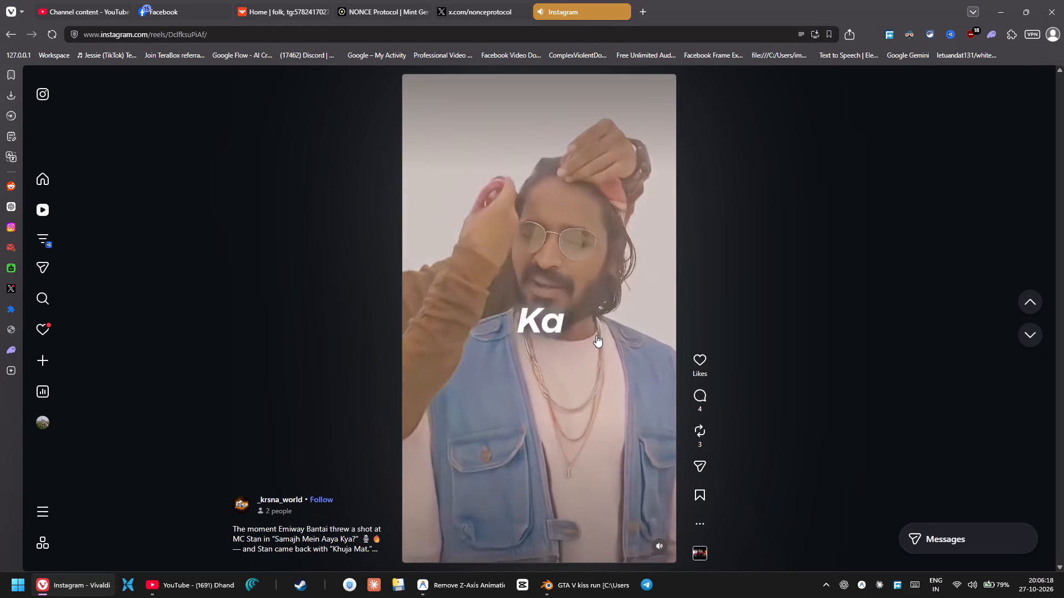
Return from the Instagram reel to the "emiway diss mc stan" results and look further through them.
drag(604, 332, 613, 314)
scroll(334, 336, down, 5)
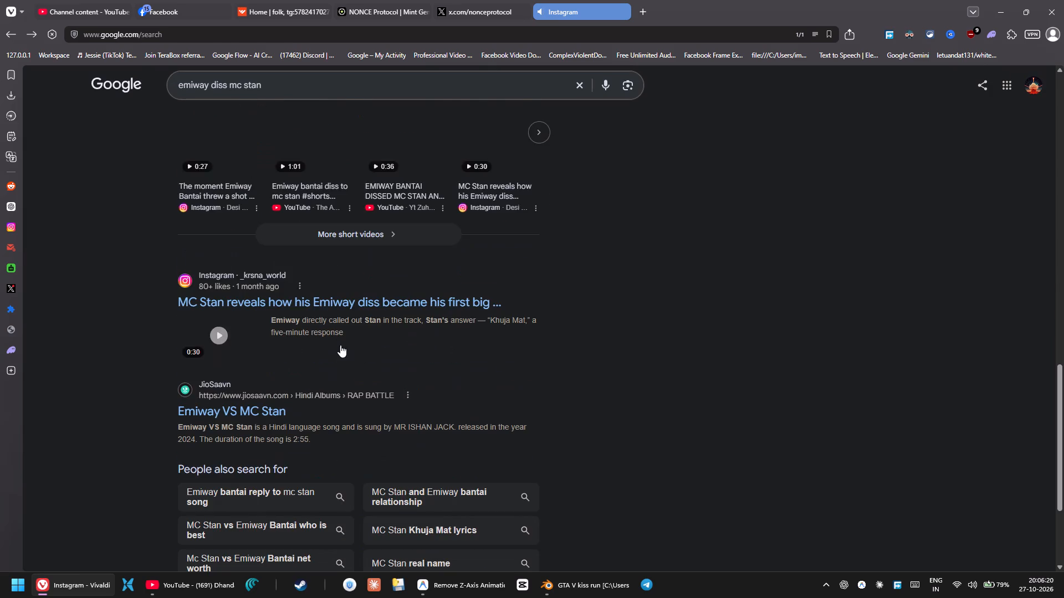